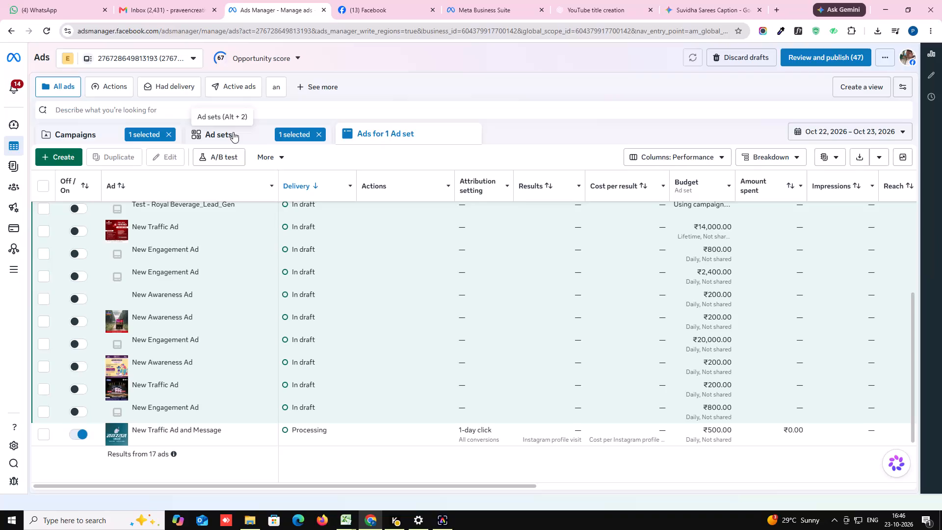
# Set the Navratan Insta Traffic Ad Set's daily budget to ₹1000 and publish the change.
pyautogui.click(233, 132)
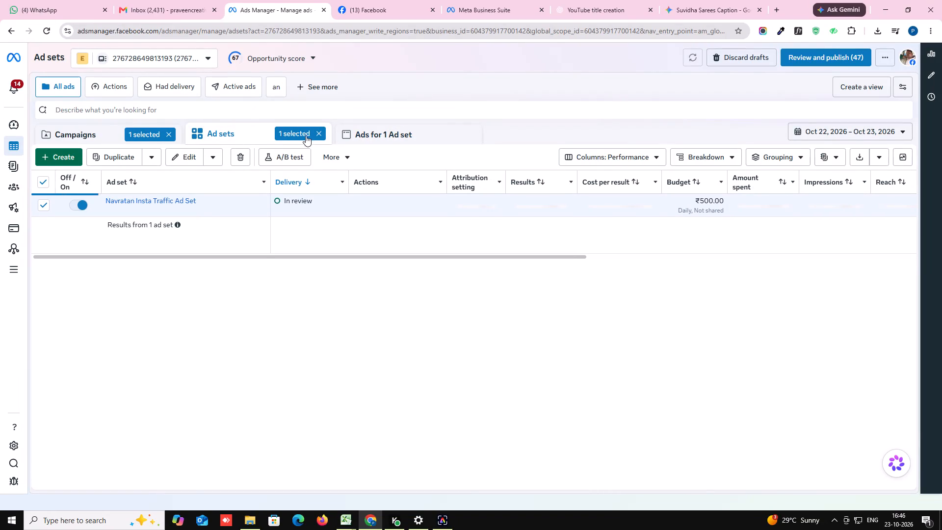
pyautogui.click(319, 133)
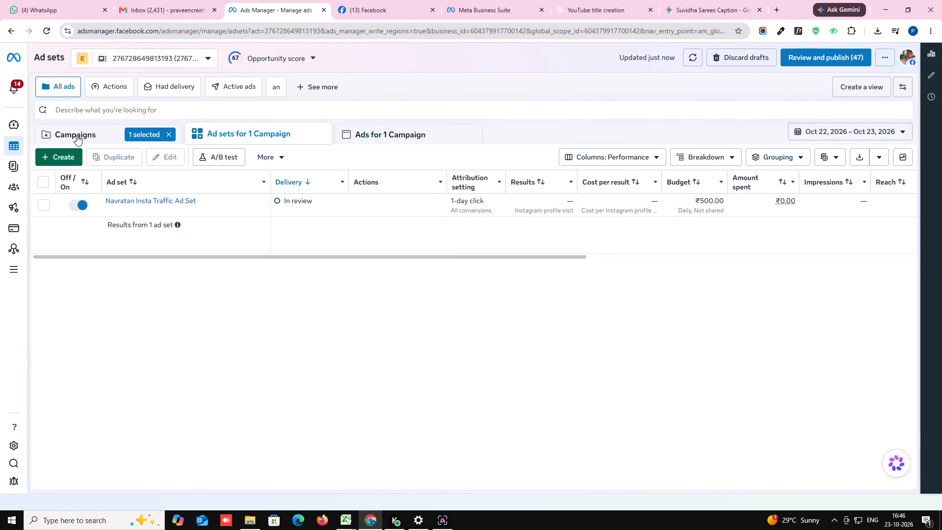
pyautogui.click(77, 134)
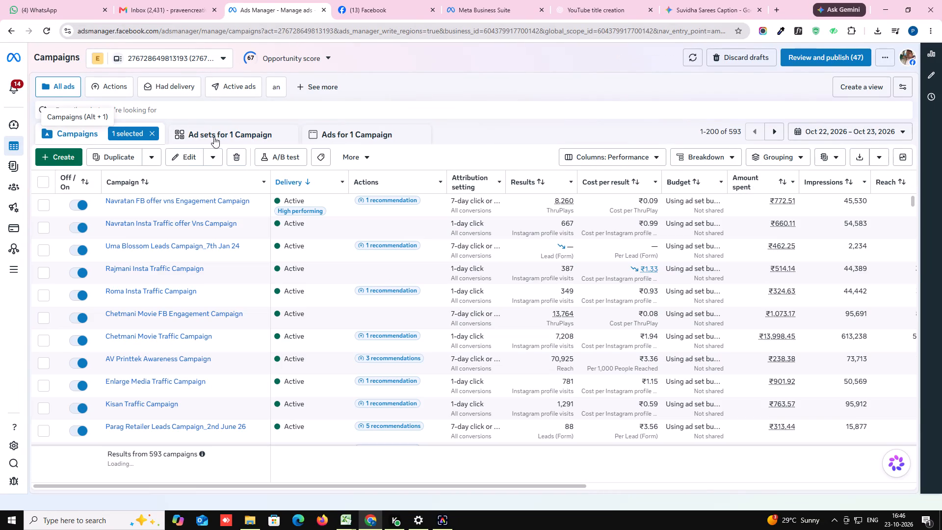
pyautogui.click(218, 132)
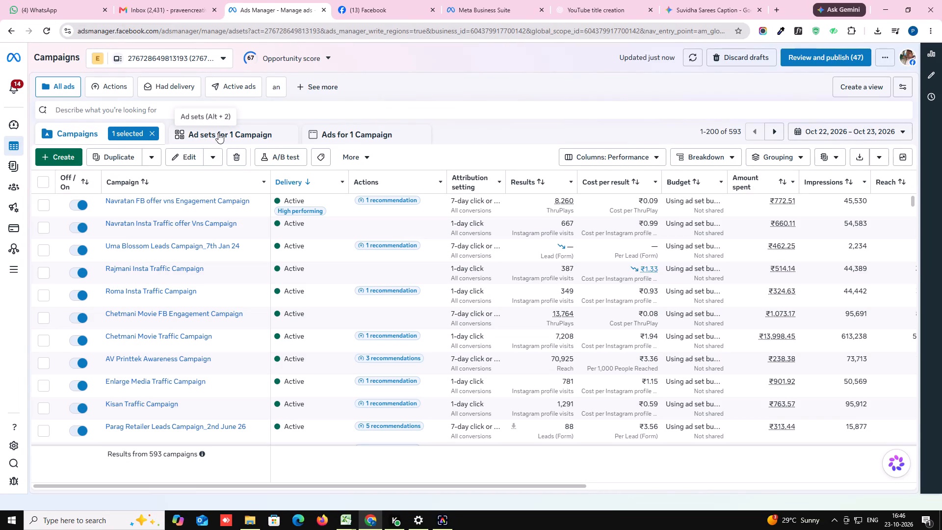
pyautogui.click(667, 205)
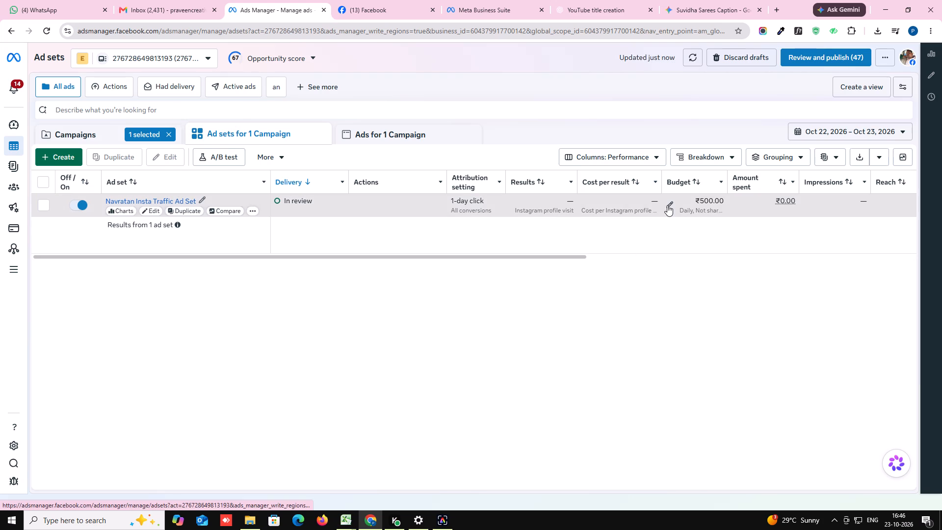
pyautogui.click(674, 278)
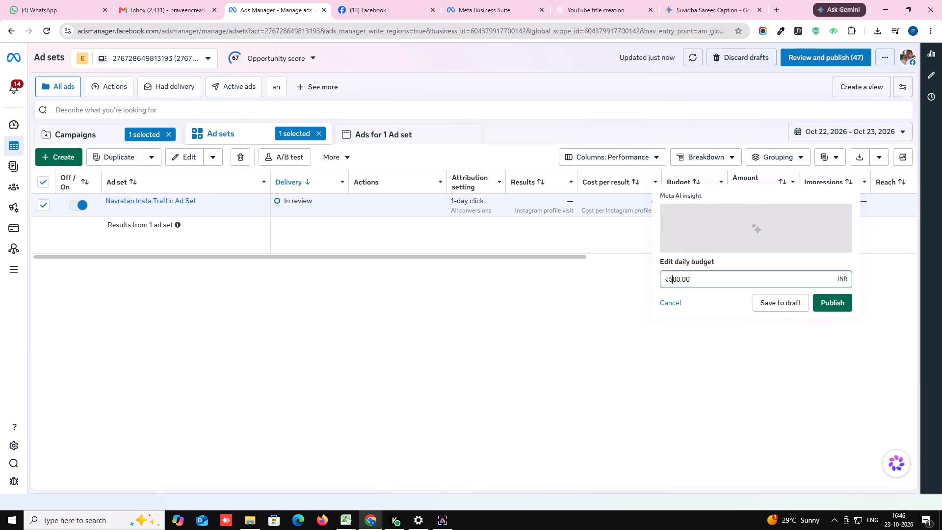
pyautogui.press('BackSpace')
pyautogui.write('10')
pyautogui.doubleClick(823, 303)
pyautogui.click(819, 240)
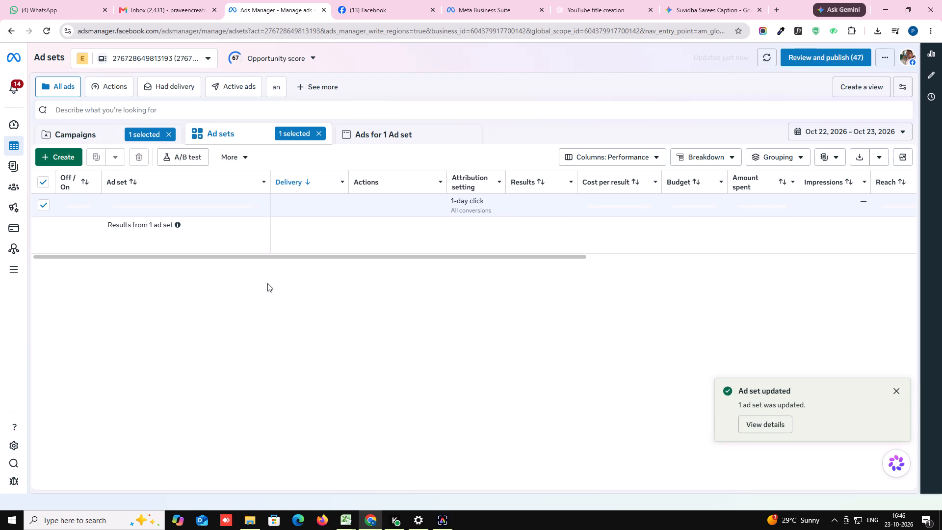
# Clear the campaign selection and create a new manual auction campaign with the Traffic objective.
pyautogui.click(98, 132)
pyautogui.click(286, 130)
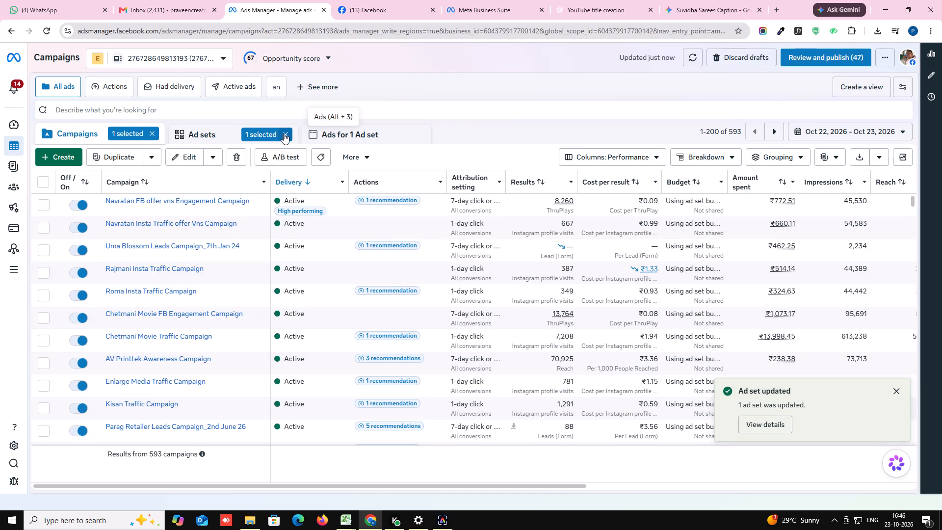
pyautogui.click(152, 130)
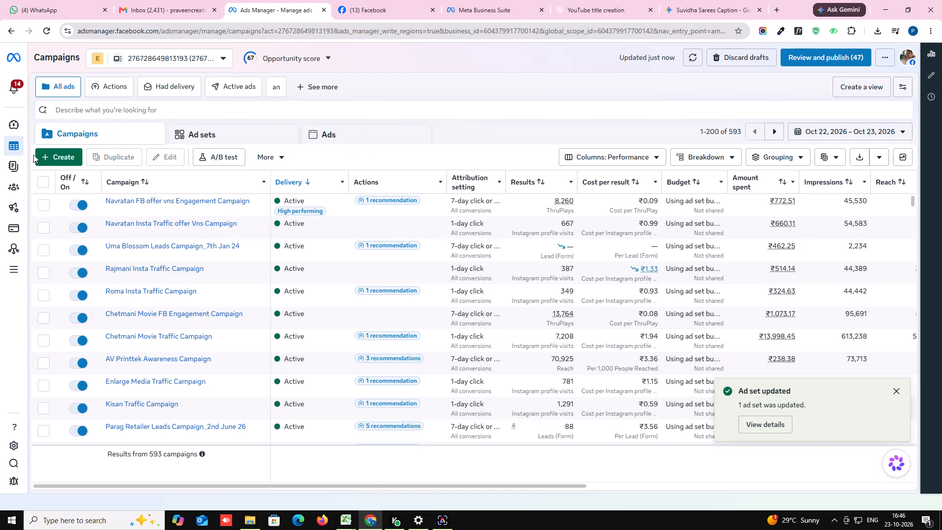
pyautogui.click(58, 157)
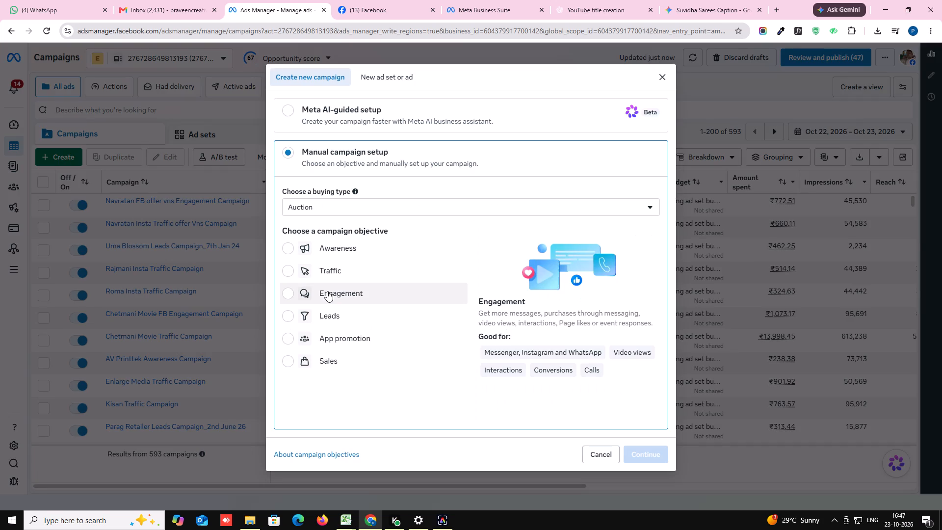
pyautogui.click(318, 270)
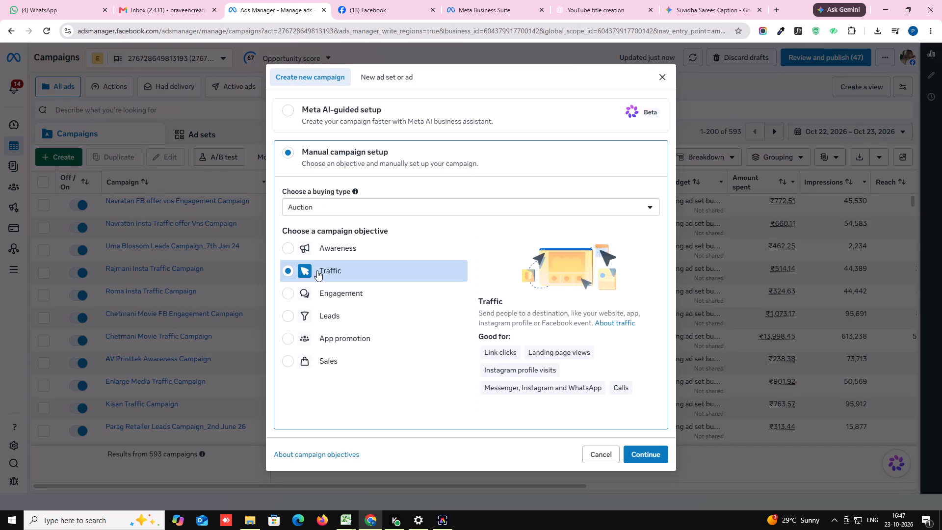
pyautogui.click(650, 449)
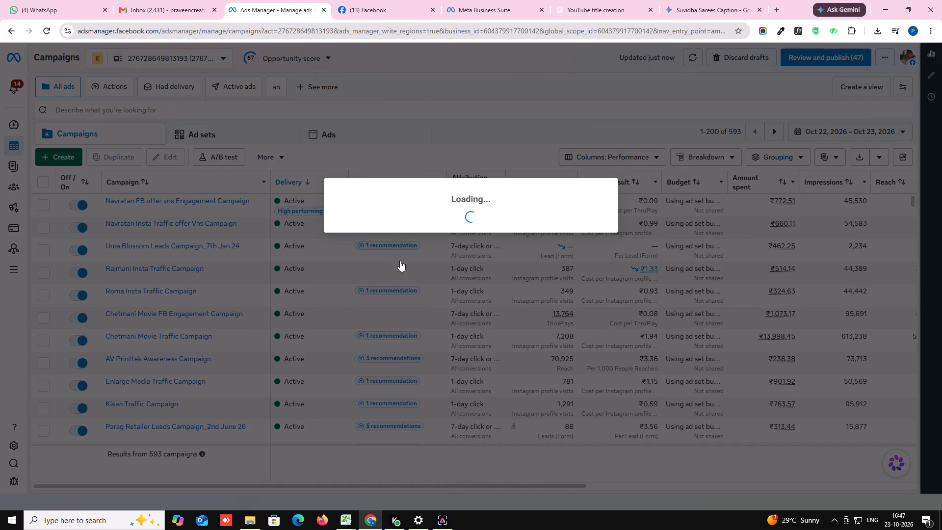
pyautogui.click(597, 310)
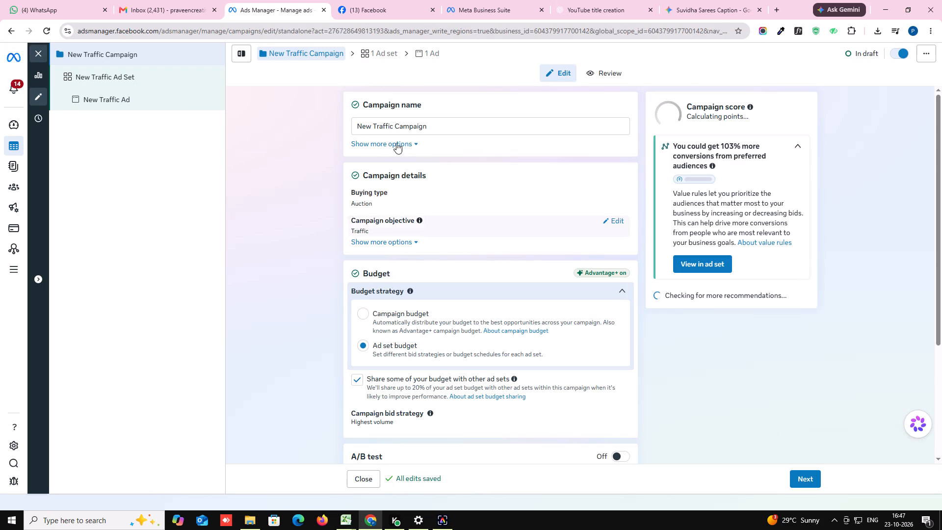
# Name the new campaign "Navratan FB Traffic Campaign_23rd Oct 26" and continue to its ad set.
pyautogui.moveTo(371, 126); pyautogui.dragTo(338, 125)
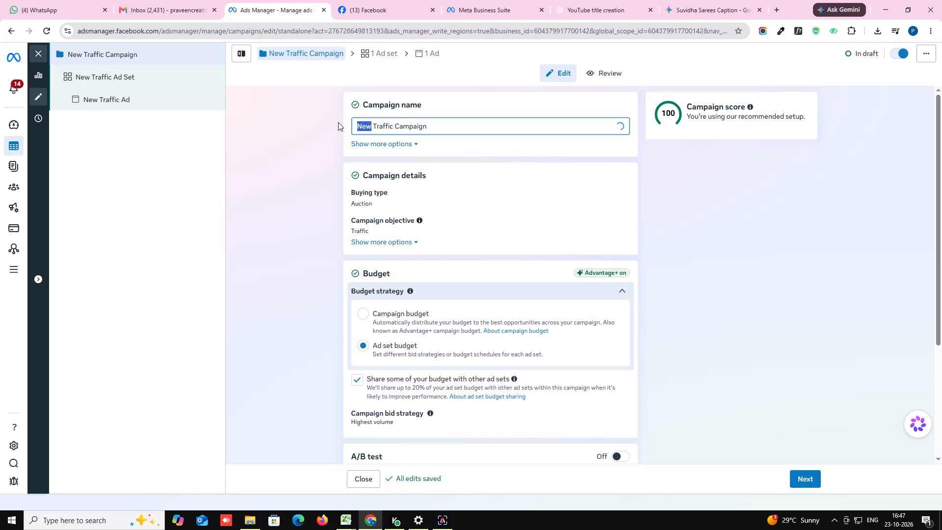
pyautogui.write('Navratan FB')
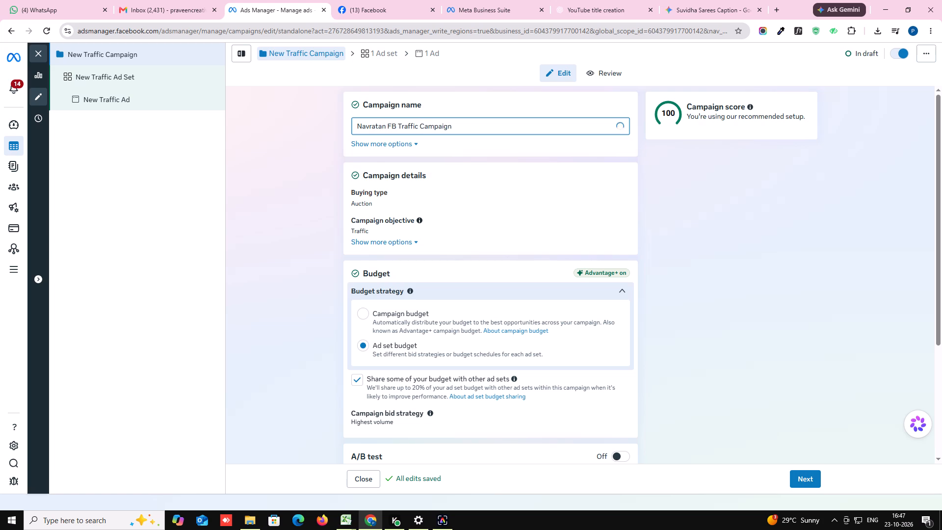
pyautogui.click(468, 127)
pyautogui.hotkey('shift', '_')
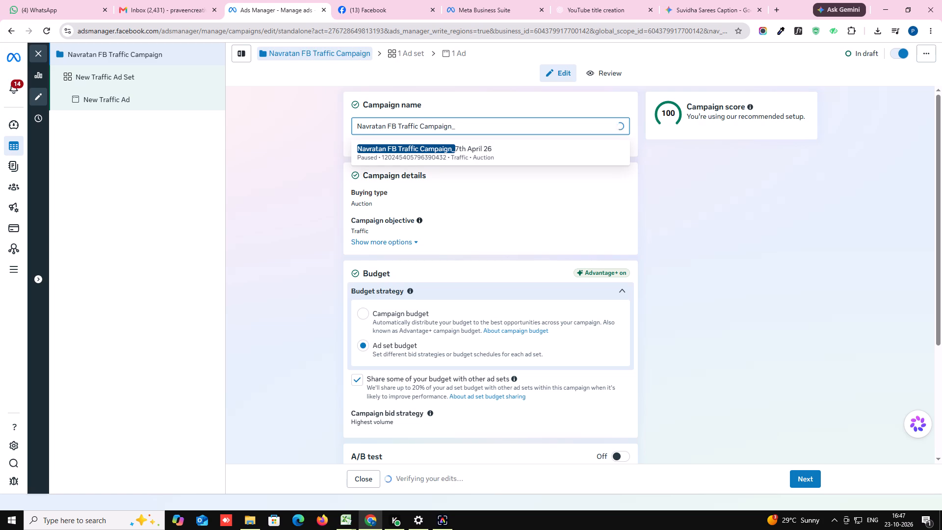
pyautogui.write('23rd')
pyautogui.press('space')
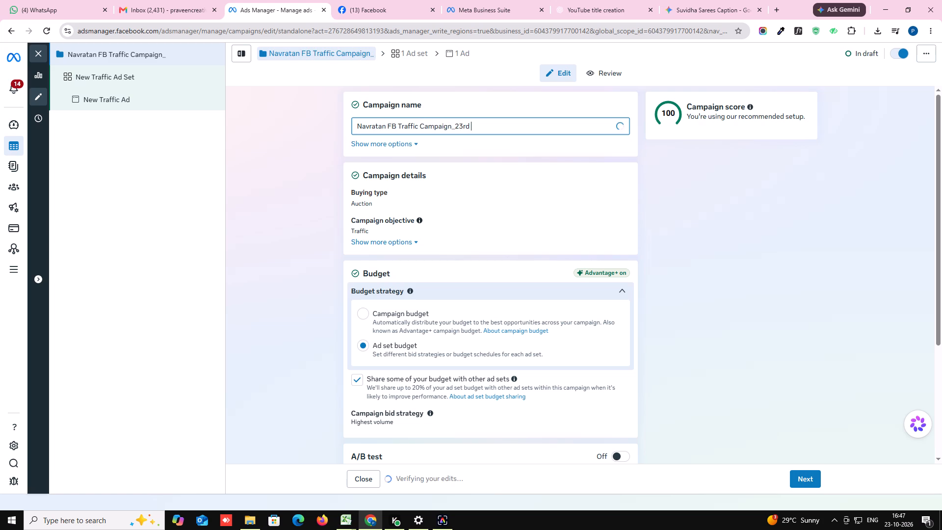
pyautogui.write('Oct 26')
pyautogui.click(803, 477)
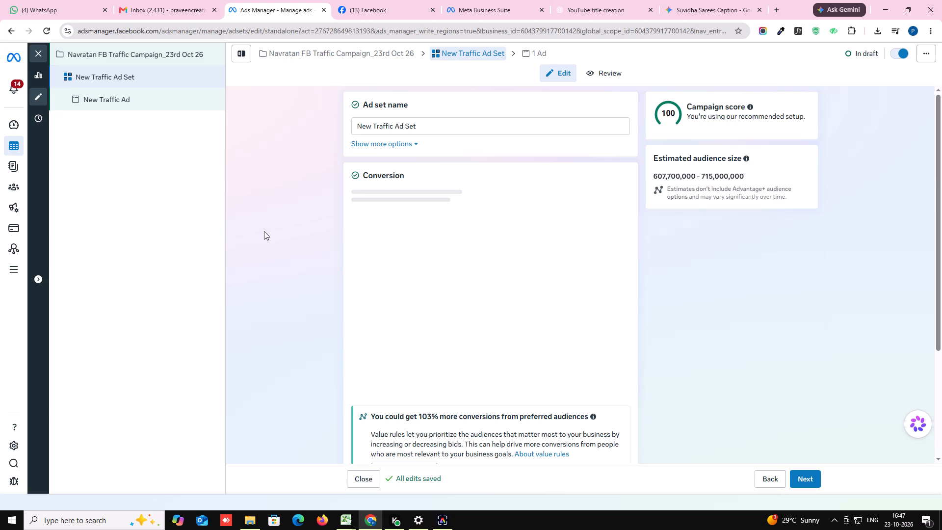
# Rename the new ad set "Navratan FB Traffic Ad Set".
pyautogui.click(371, 126)
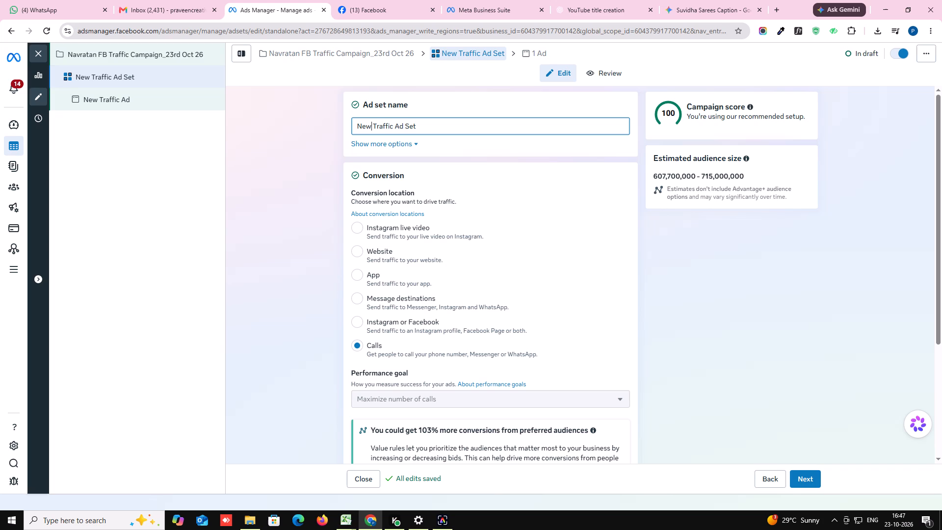
pyautogui.press('BackSpace')
pyautogui.press('BackSpace')
pyautogui.write('avratan')
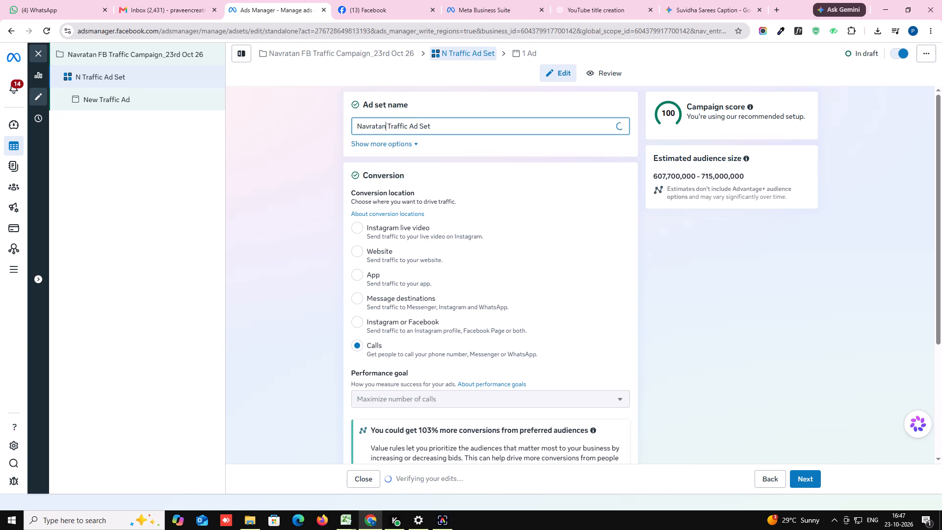
pyautogui.press('space')
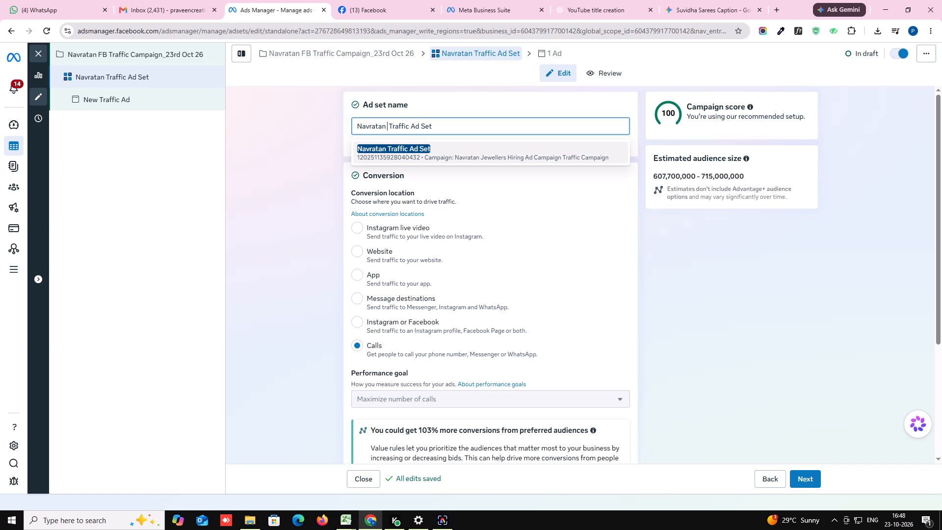
# Add "FB" to the ad set name so it reads "Navratan FB Traffic Ad Set".
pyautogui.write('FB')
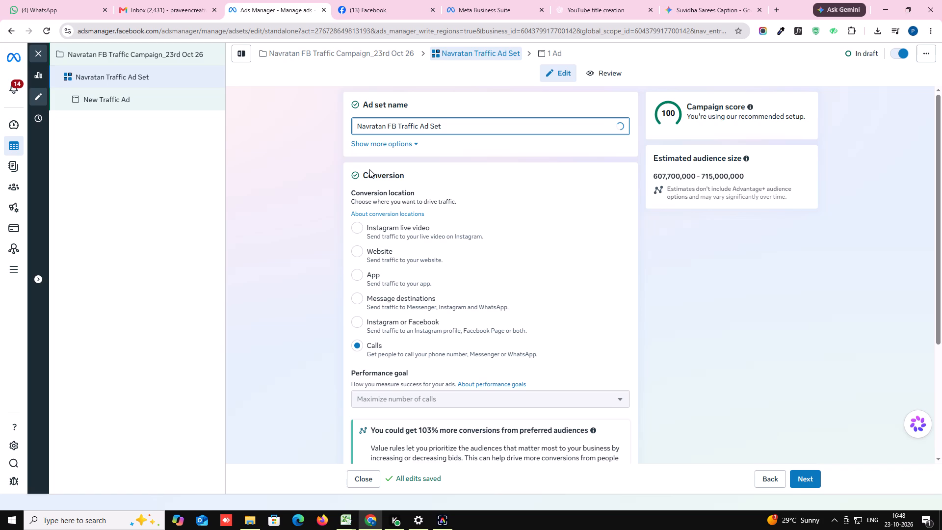
# Set the ad set's conversion location to Instagram or Facebook.
pyautogui.click(354, 321)
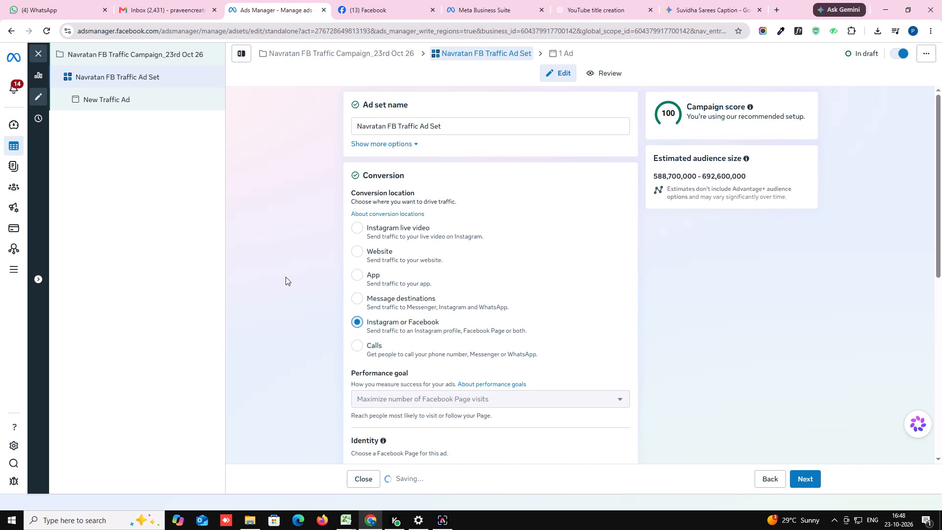
# Choose Navratan Jewellers as the Facebook Page for the ad set's identity.
pyautogui.scroll(-6, 286, 277)
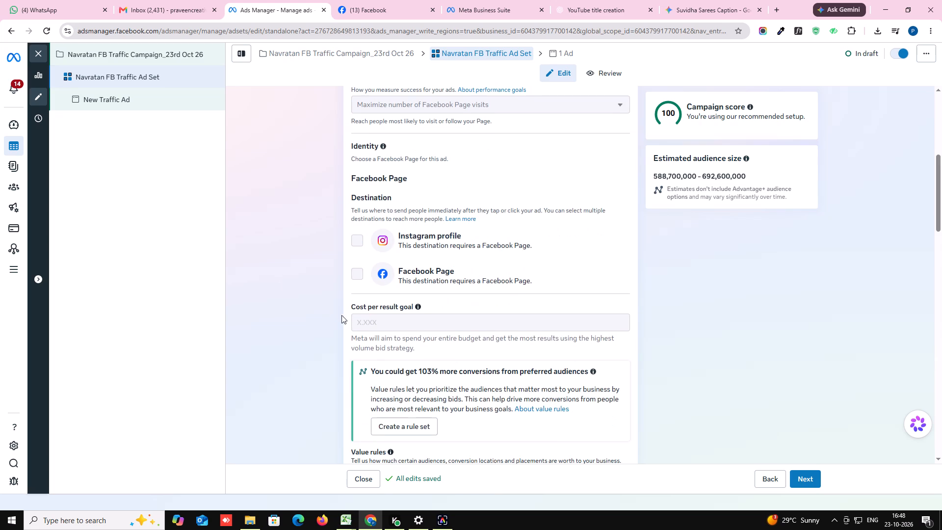
pyautogui.click(624, 180)
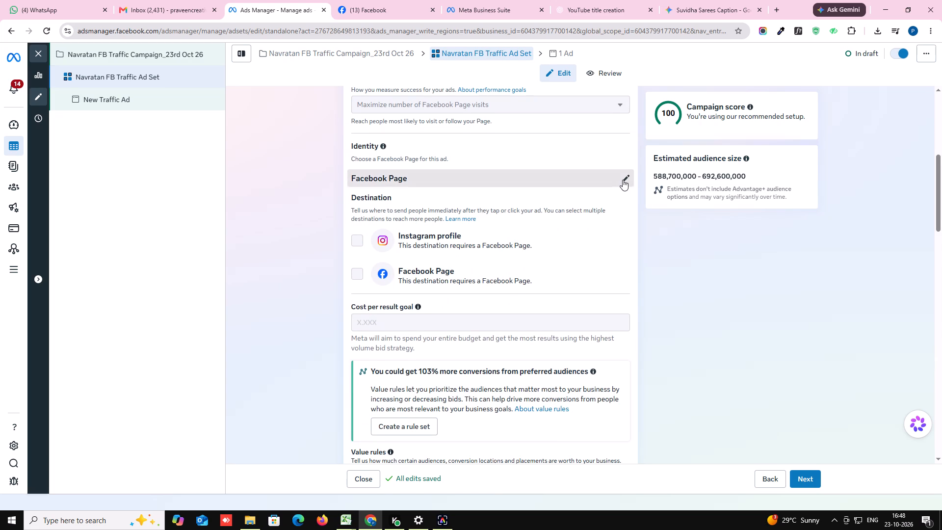
pyautogui.click(470, 213)
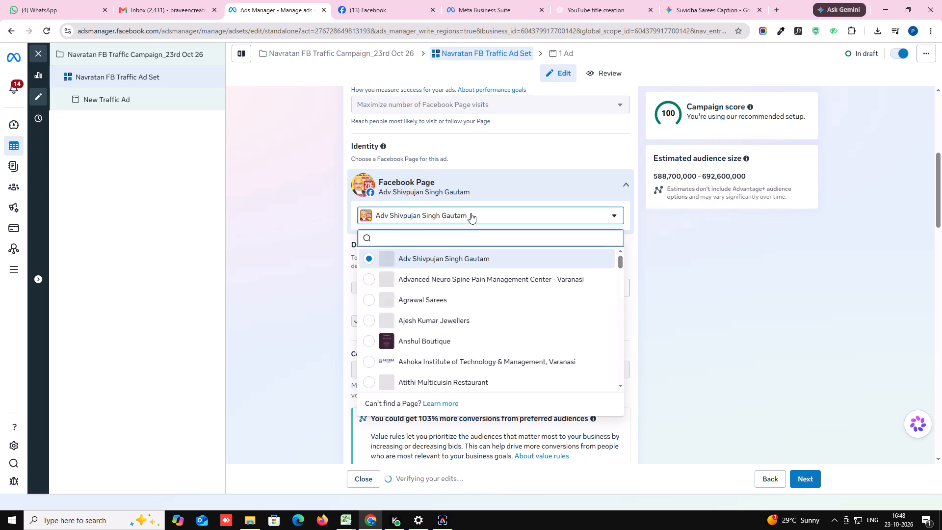
pyautogui.scroll(-6, 422, 300)
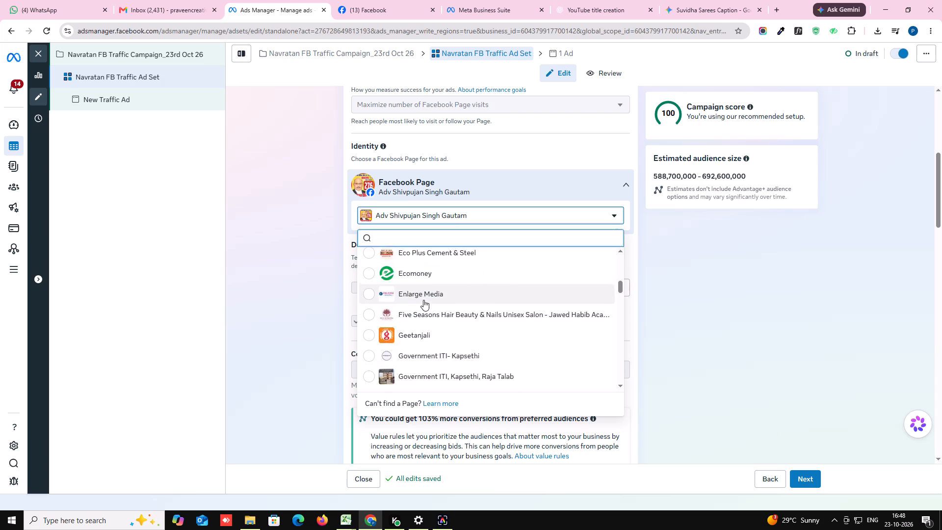
pyautogui.scroll(-6, 423, 300)
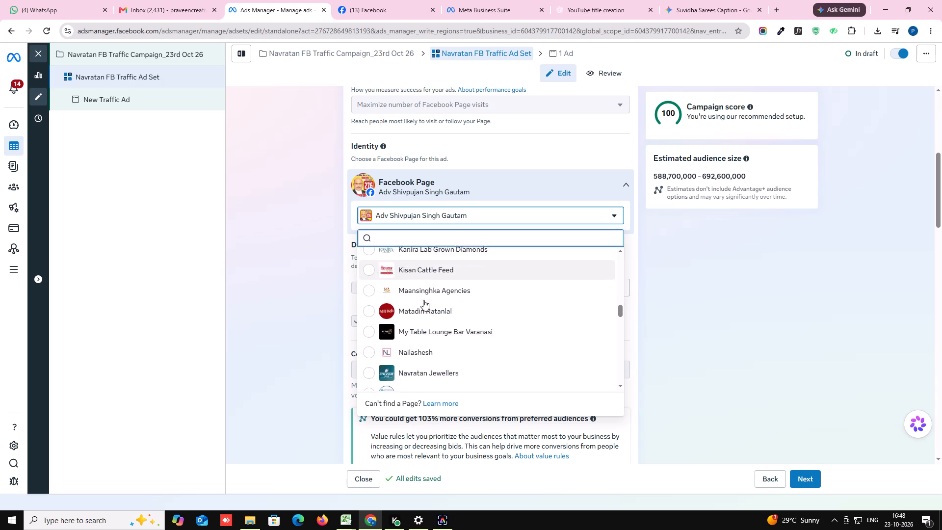
pyautogui.scroll(-2, 423, 300)
pyautogui.click(416, 270)
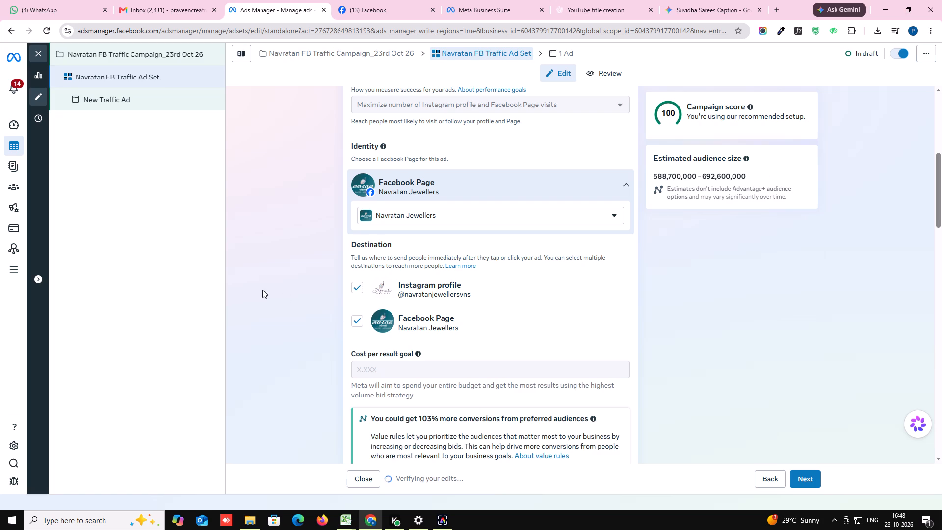
# Remove the Instagram profile from the destinations, keeping only the Navratan Jewellers Facebook Page.
pyautogui.click(352, 287)
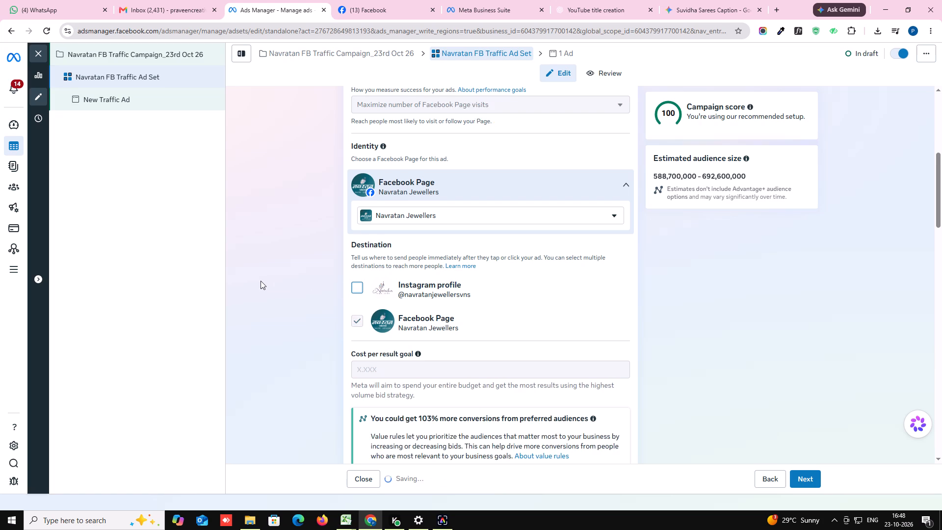
# Open the ad set's daily budget amount for editing in the budget and schedule section.
pyautogui.scroll(-9, 261, 281)
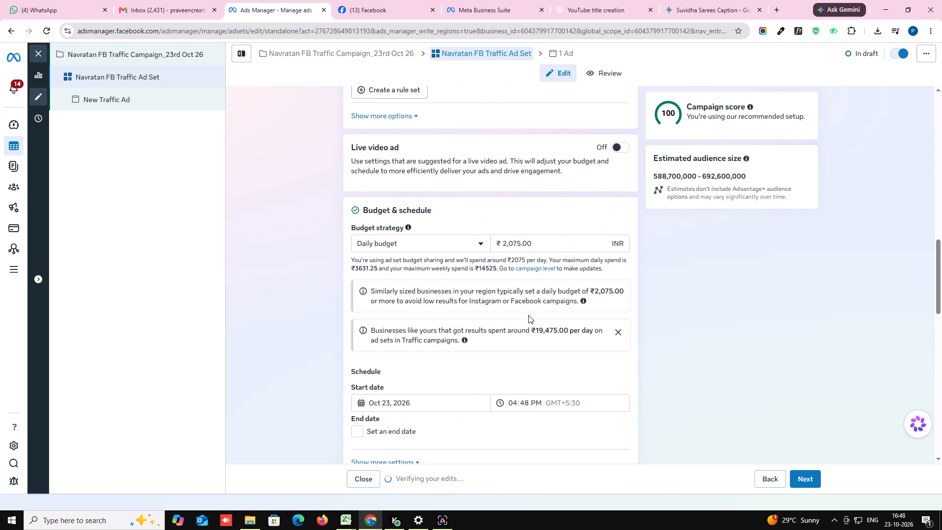
pyautogui.moveTo(538, 240); pyautogui.dragTo(499, 238)
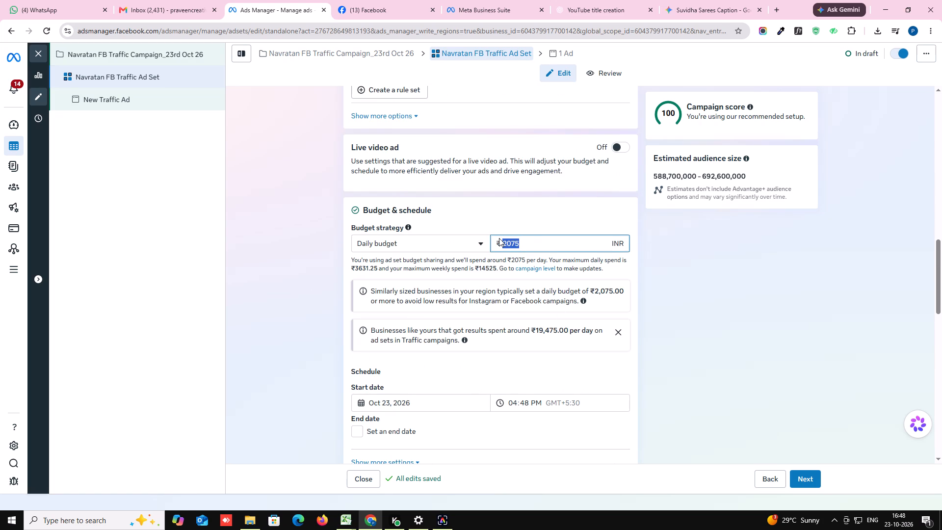
# Set the ad set's daily budget to ₹500.
pyautogui.write('500')
pyautogui.click(289, 275)
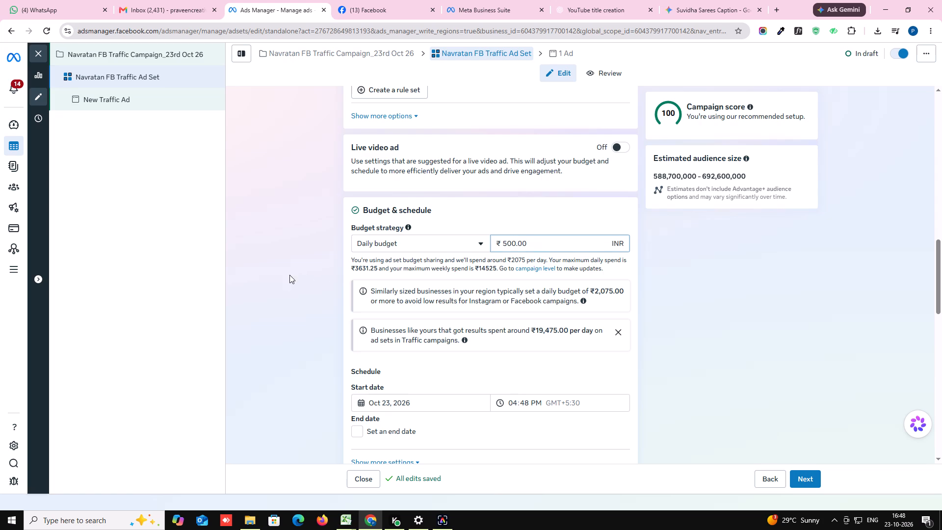
# Search the saved audiences for "navr" and apply a "Navratan insta vns 26 - copy - copy" audience covering Varanasi and nearby cities.
pyautogui.scroll(-8, 293, 294)
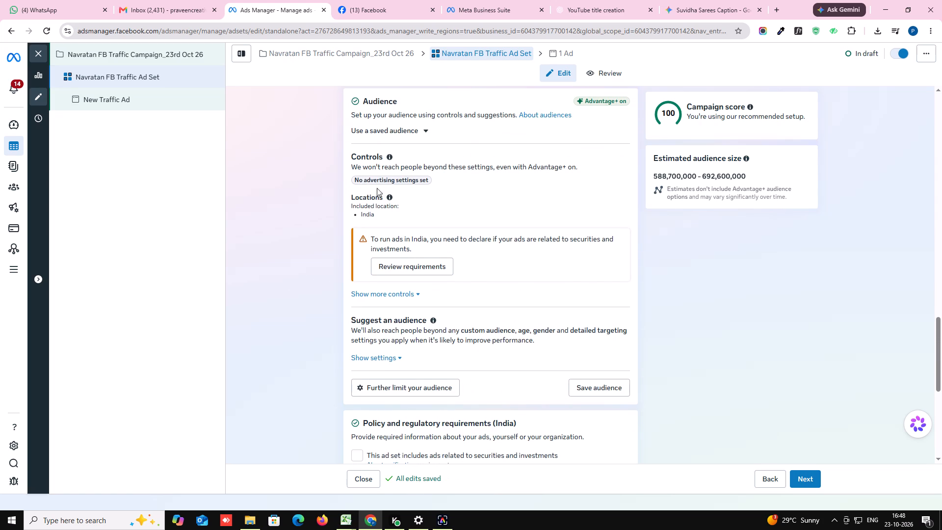
pyautogui.scroll(1, 397, 215)
pyautogui.click(427, 179)
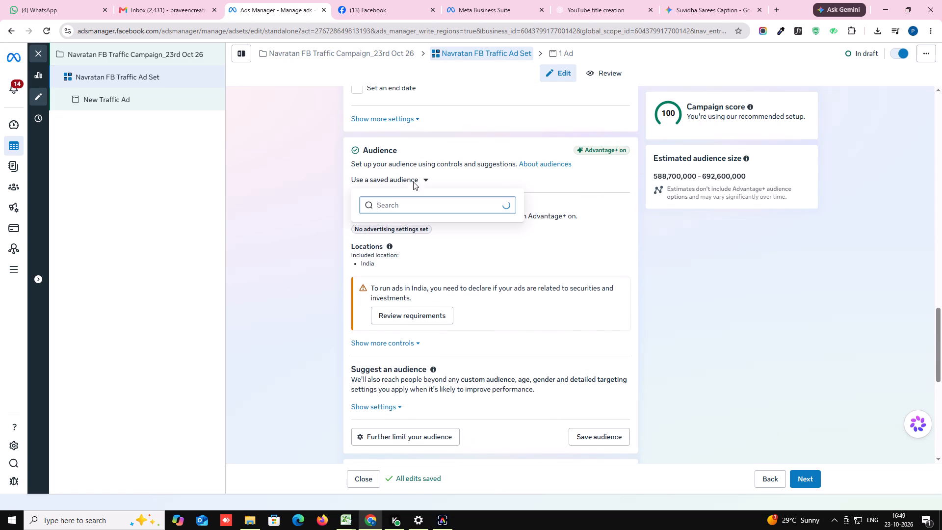
pyautogui.write('navr')
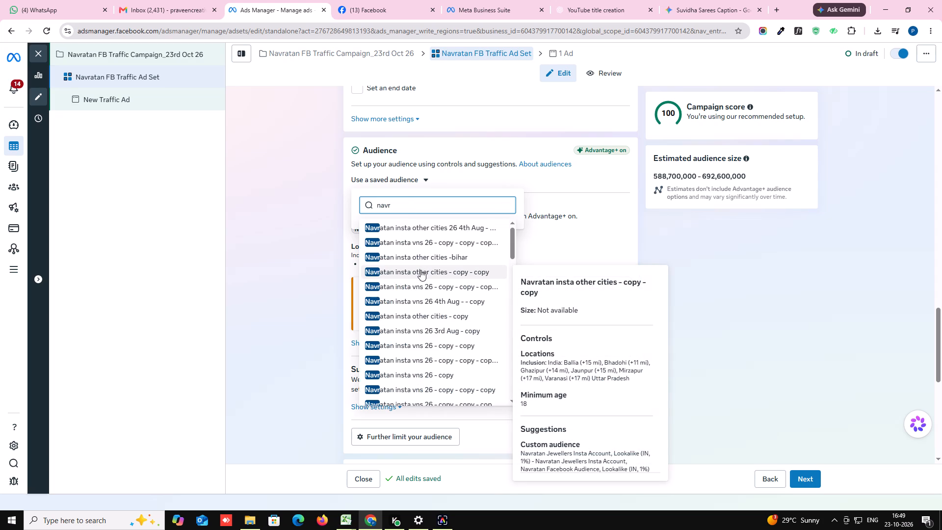
pyautogui.click(416, 290)
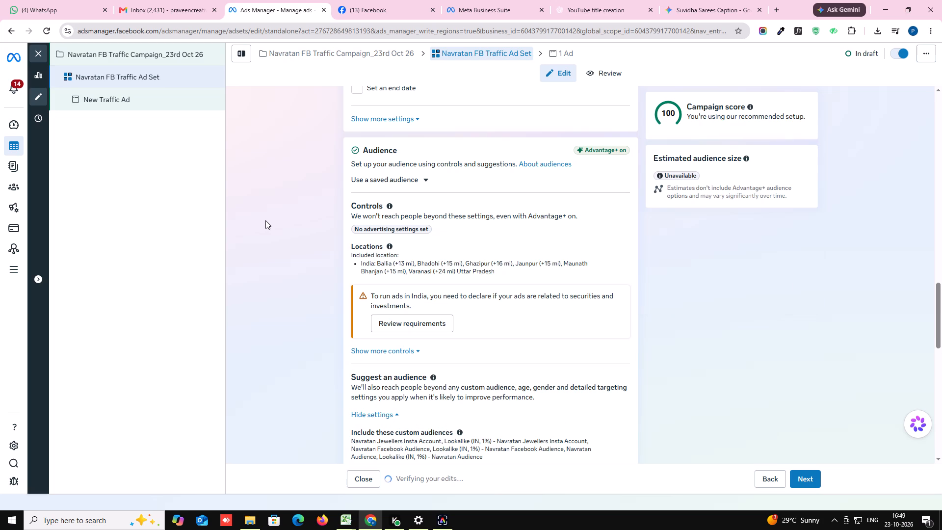
# Review the ad set's audience targeting, policy requirements and placement settings.
pyautogui.scroll(-2, 282, 260)
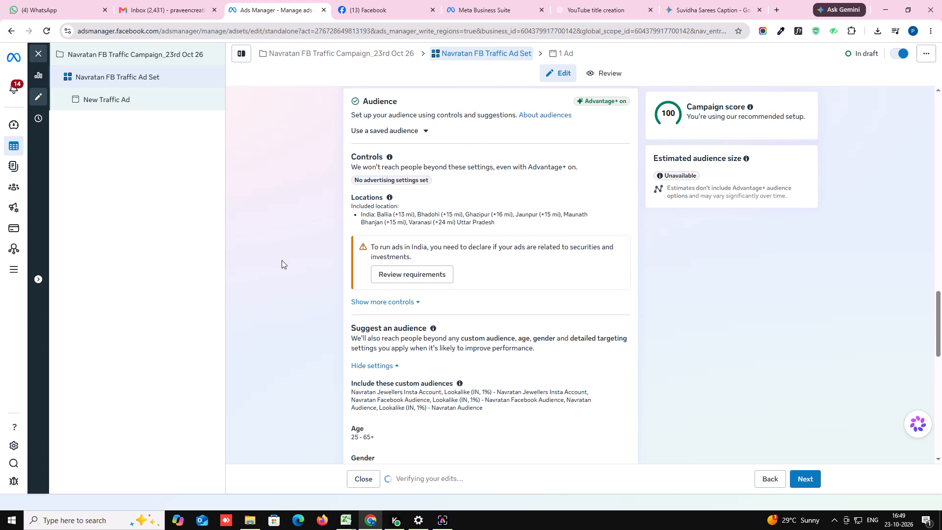
pyautogui.scroll(-5, 283, 261)
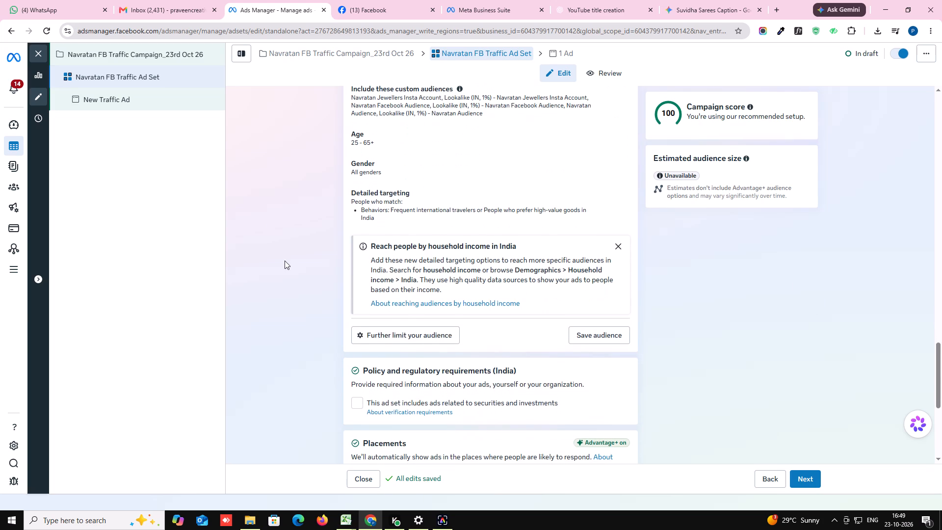
pyautogui.scroll(1, 285, 261)
pyautogui.scroll(-5, 285, 261)
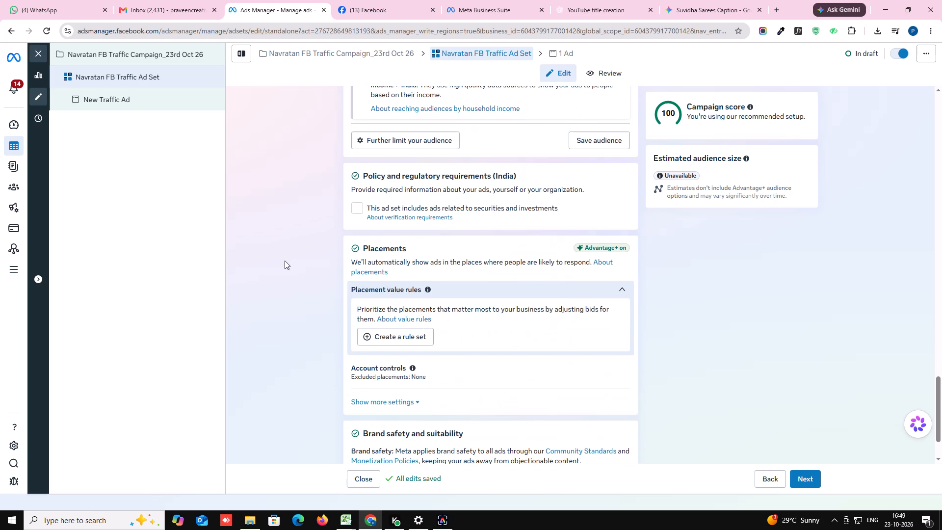
pyautogui.scroll(-5, 285, 261)
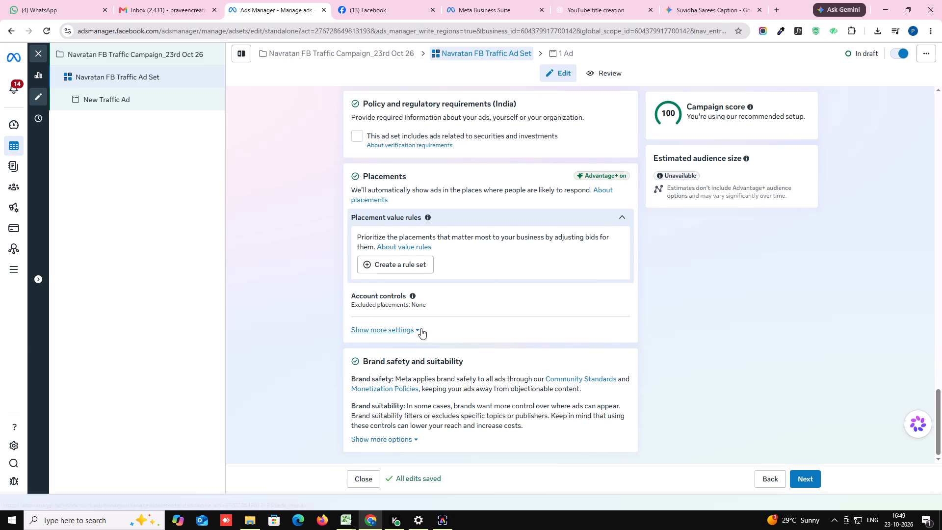
# Expand the ad set's additional placement settings and exclude Instagram from the platforms, leaving only Facebook selected.
pyautogui.click(421, 328)
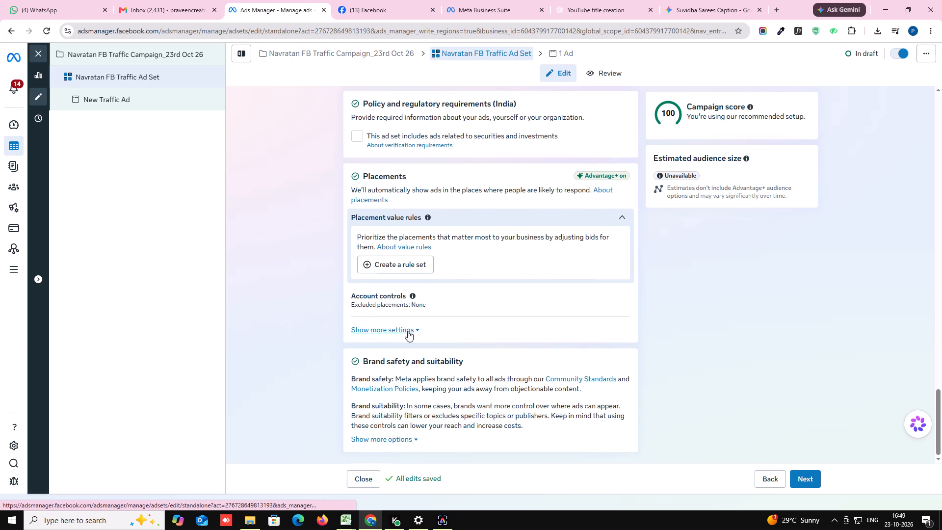
pyautogui.scroll(-2, 284, 367)
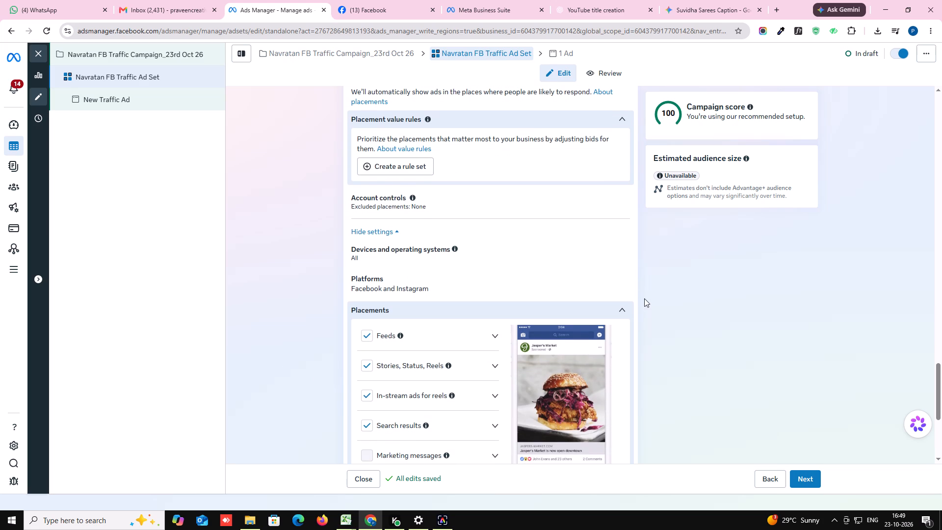
pyautogui.click(620, 284)
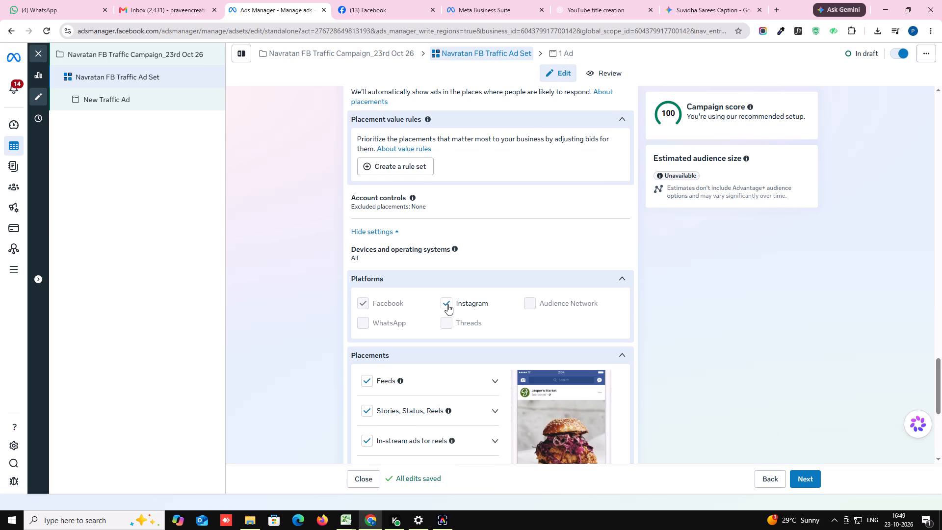
pyautogui.click(448, 304)
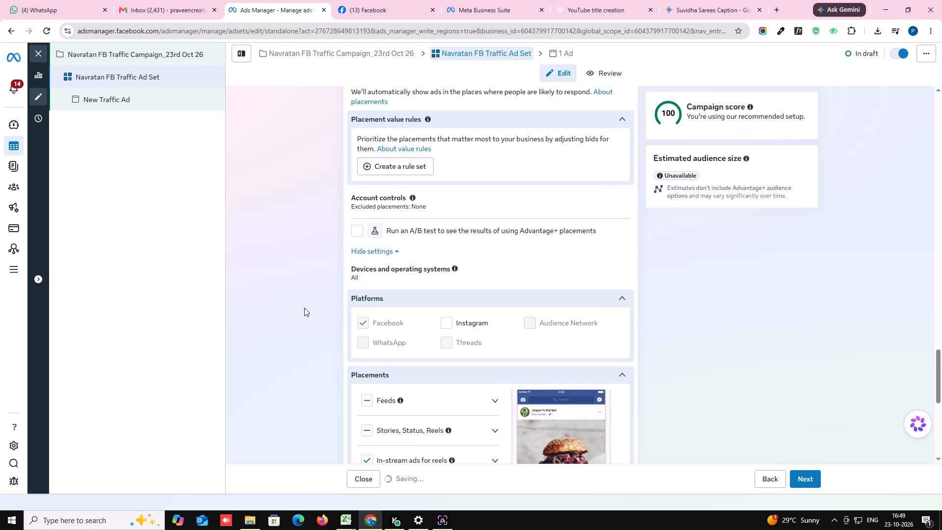
pyautogui.scroll(-3, 304, 308)
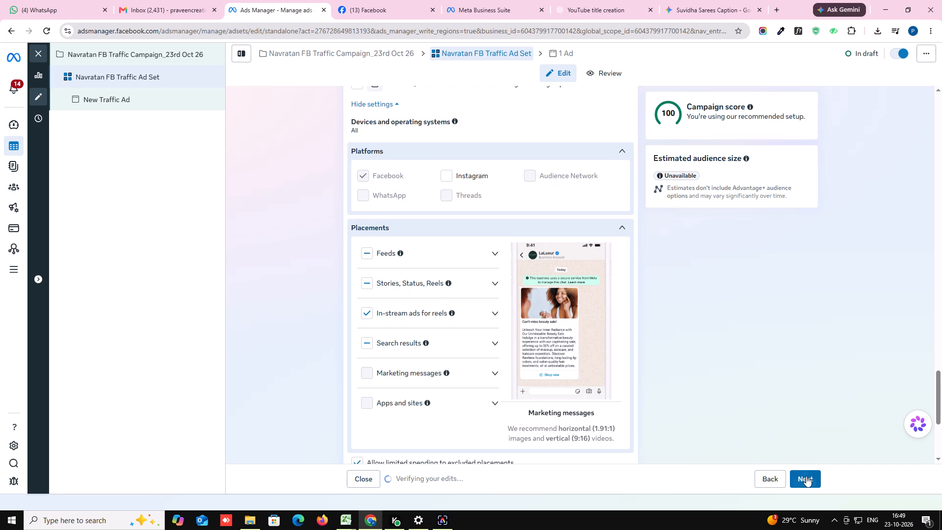
# Proceed to the New Traffic Ad and switch its ad setup from creating an ad to "Use existing posts".
pyautogui.click(806, 476)
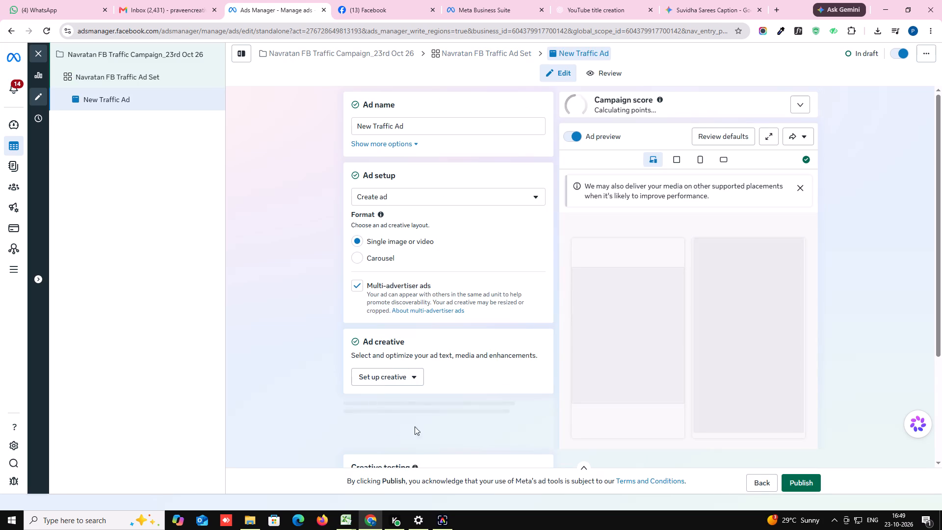
pyautogui.click(388, 197)
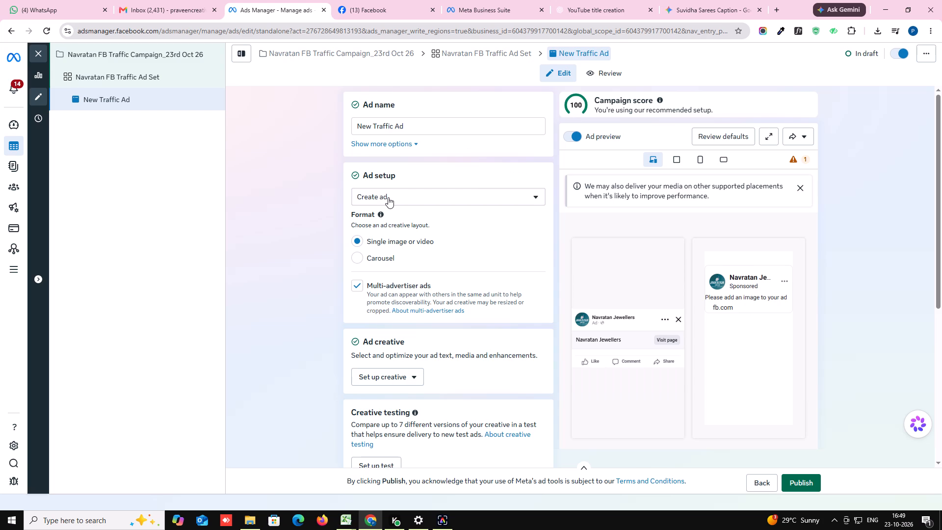
pyautogui.click(388, 197)
pyautogui.click(376, 239)
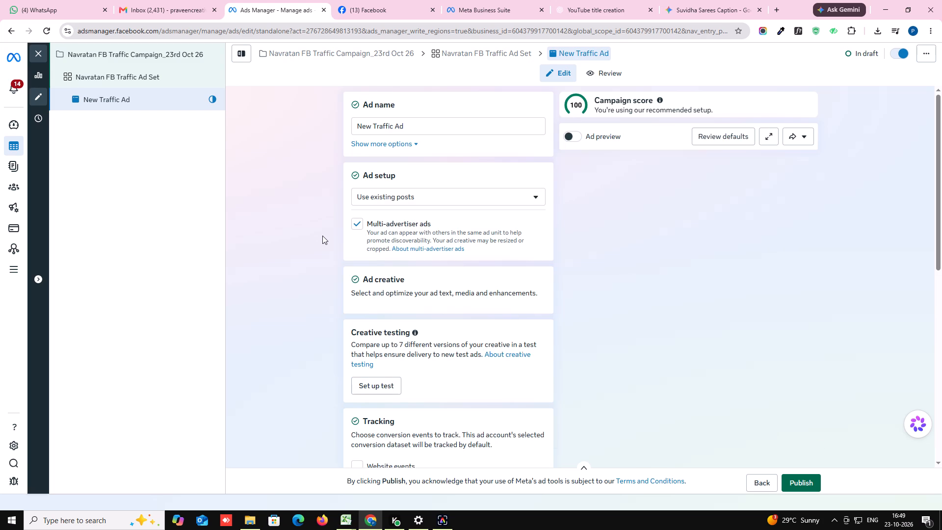
pyautogui.scroll(-1, 322, 236)
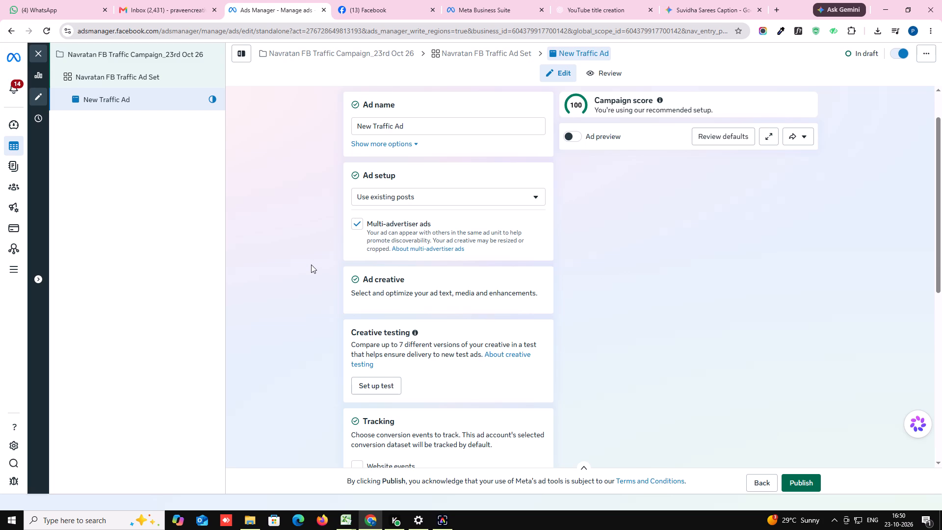
# Choose the existing Navratan Jewellers Facebook post from Oct 22, 2026 as the ad's creative.
pyautogui.scroll(-1, 311, 265)
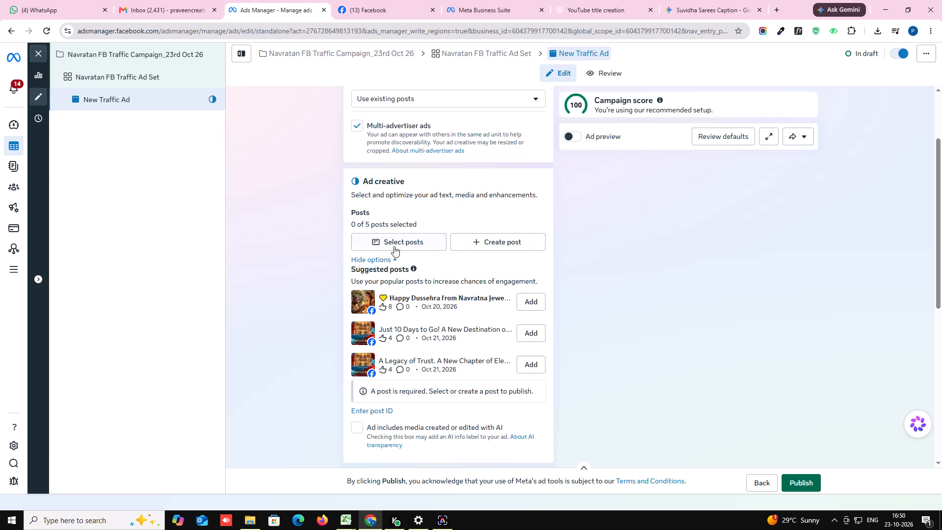
# Select the existing "JEWELLERY LO, BIKE JEETO!" Facebook video post dated Oct 22, 2026 as the ad's creative.
pyautogui.click(394, 245)
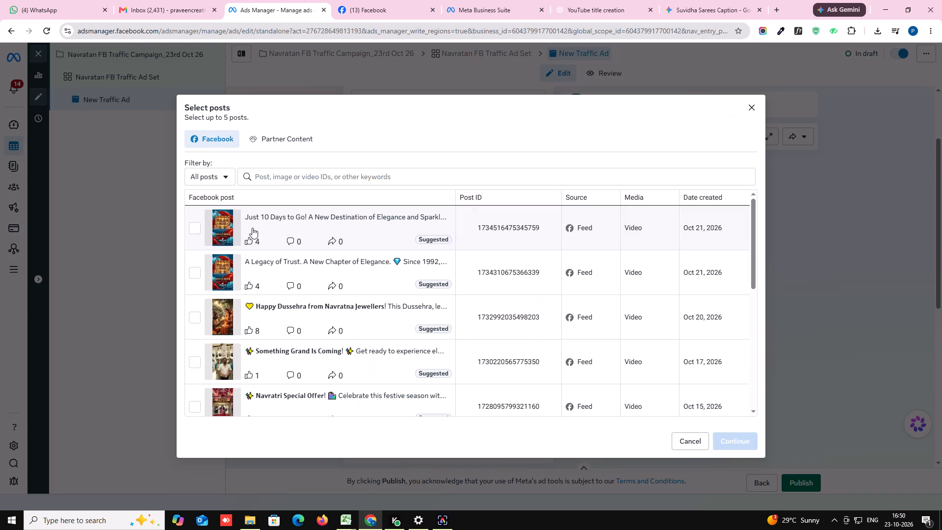
pyautogui.click(222, 176)
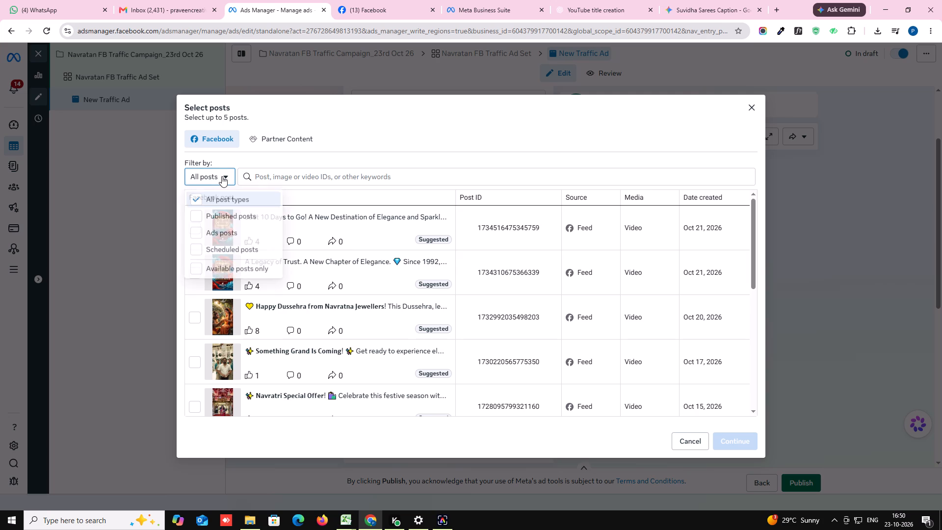
pyautogui.click(386, 135)
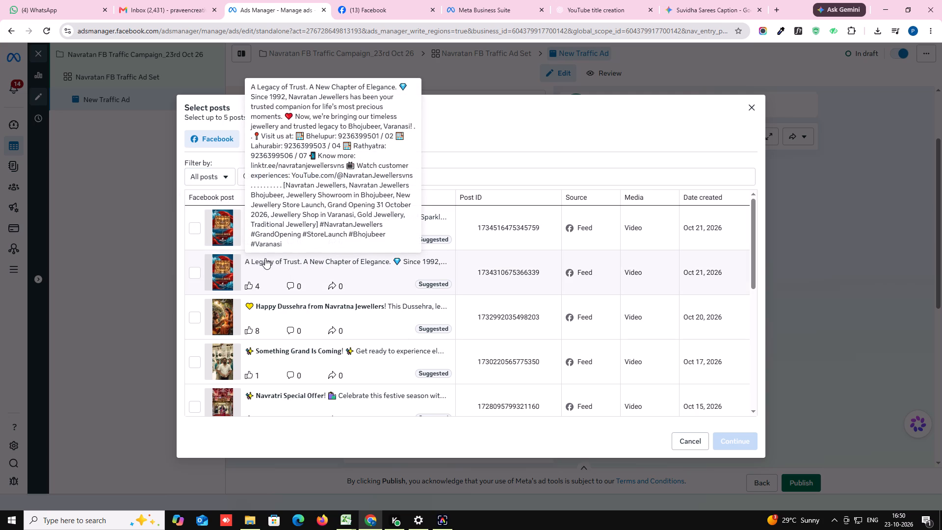
pyautogui.scroll(-2, 266, 259)
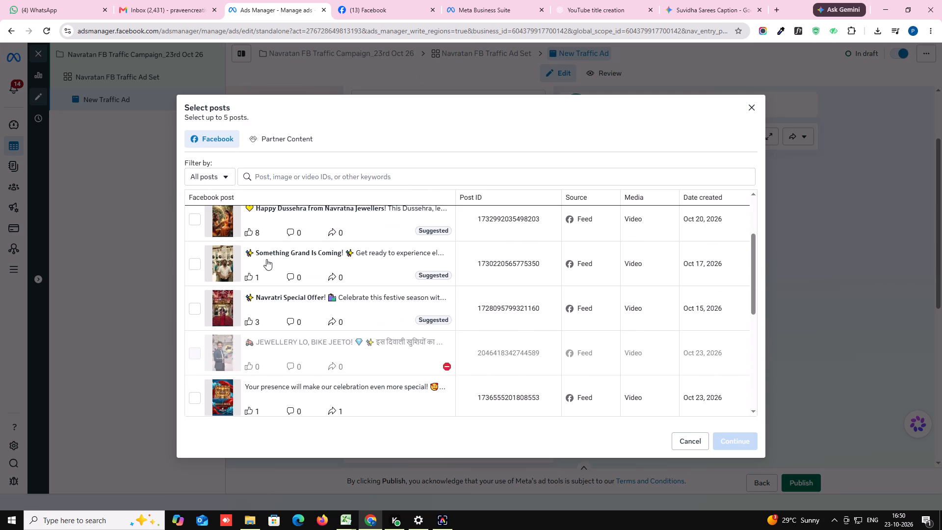
pyautogui.scroll(-2, 266, 259)
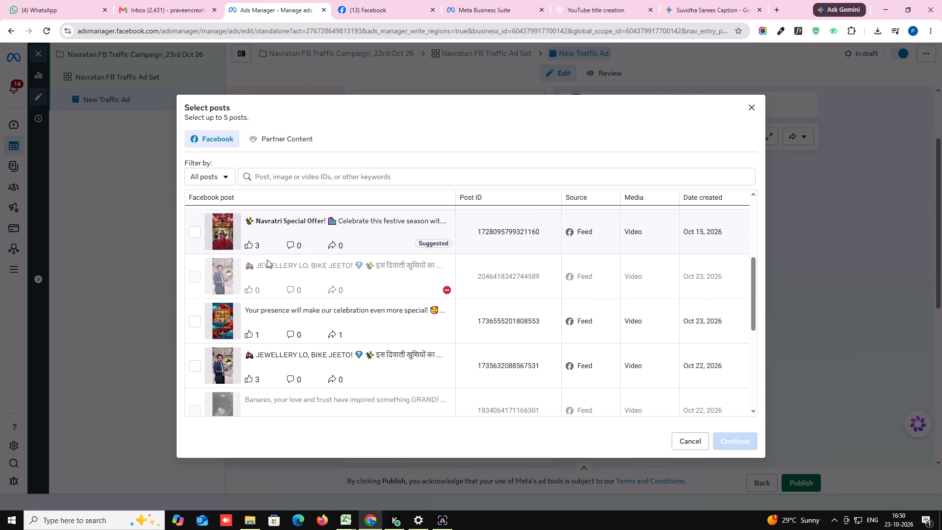
pyautogui.click(197, 340)
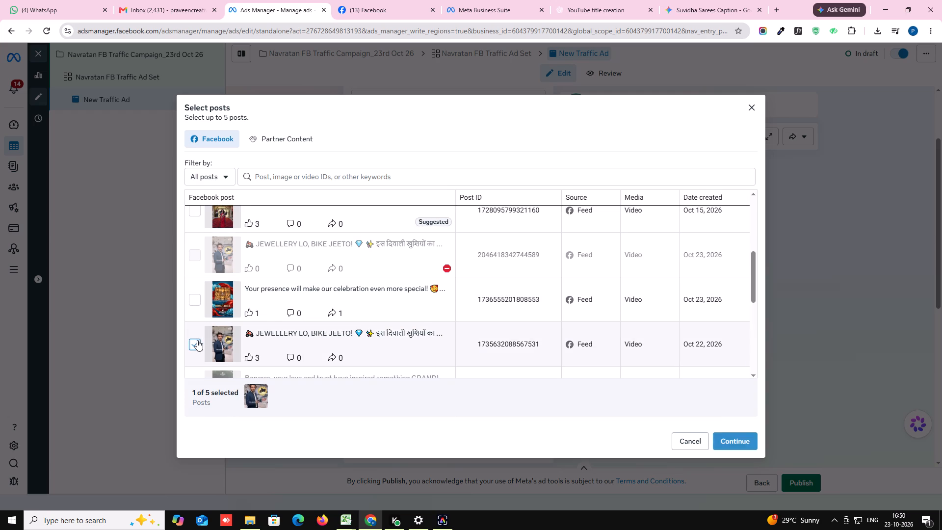
pyautogui.scroll(-4, 292, 341)
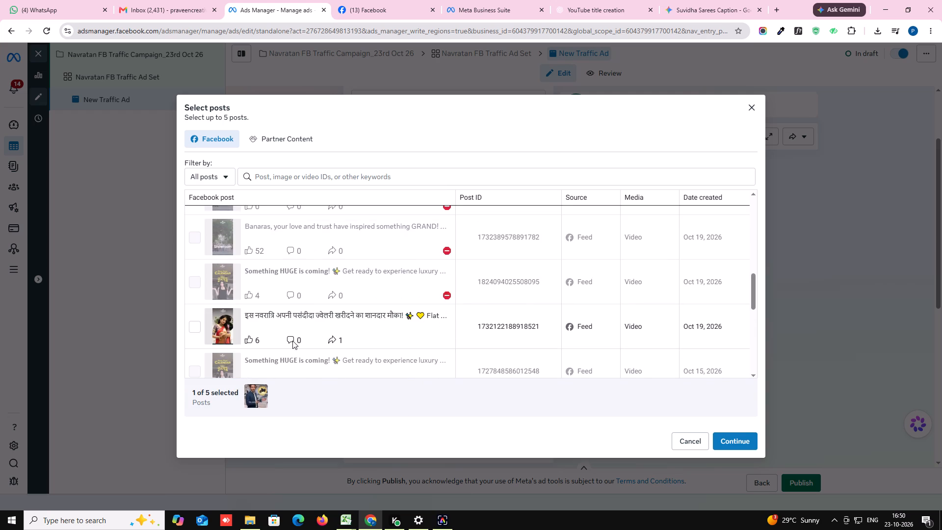
pyautogui.scroll(-2, 292, 341)
pyautogui.click(732, 436)
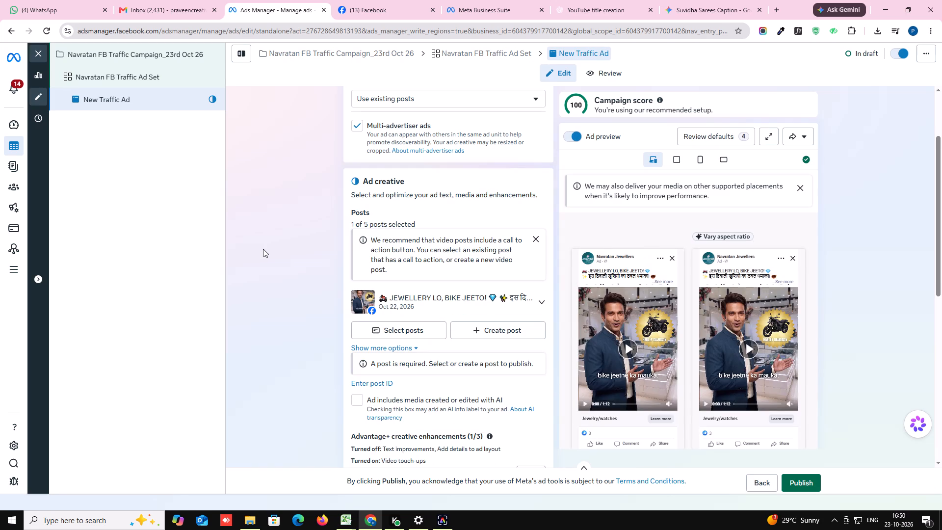
# Review the ad's creative enhancements, creative testing and tracking settings.
pyautogui.scroll(-2, 263, 249)
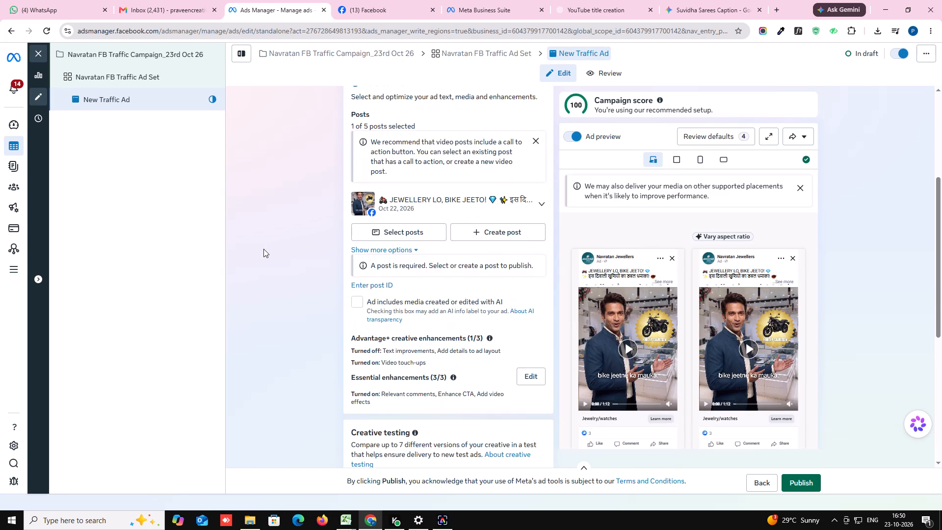
pyautogui.scroll(-7, 263, 249)
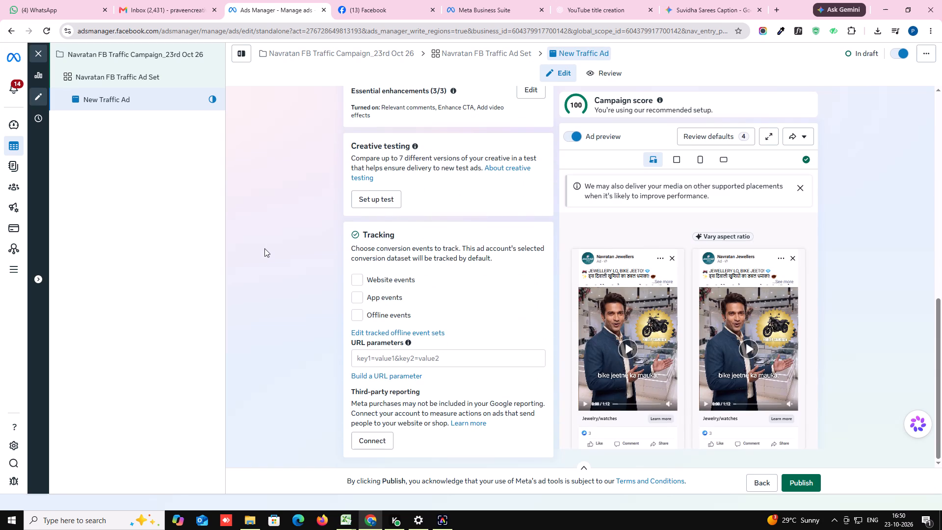
pyautogui.scroll(-1, 264, 248)
pyautogui.scroll(3, 264, 248)
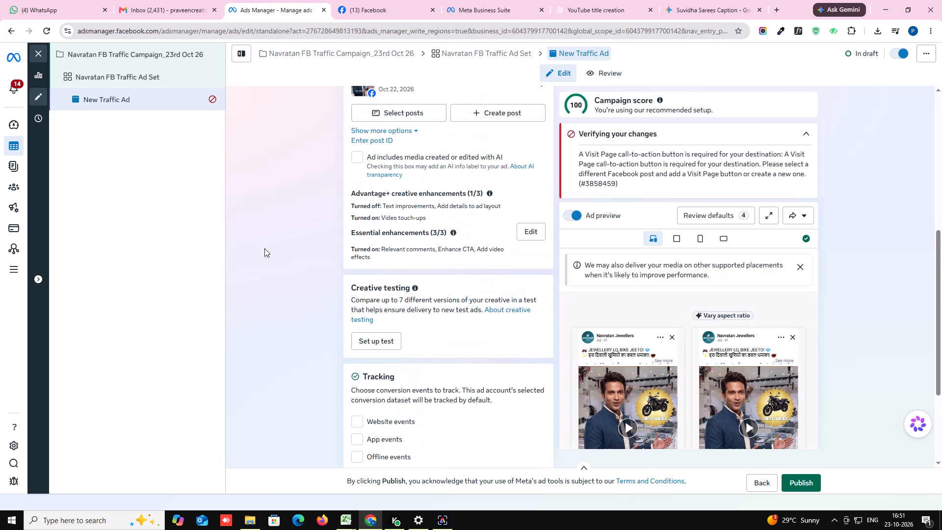
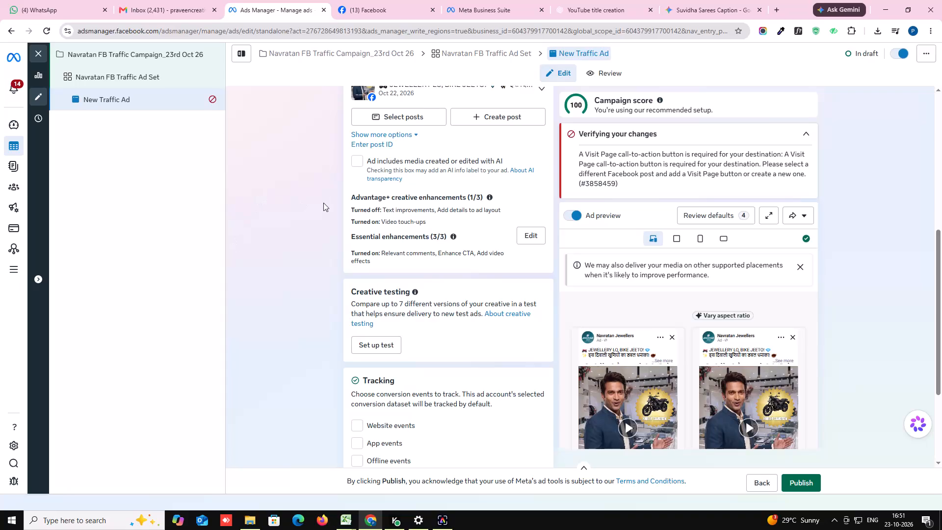
# Check the ad's creative and tracking settings and dismiss the recommendation about adding a call to action button to video posts.
pyautogui.scroll(-2, 326, 203)
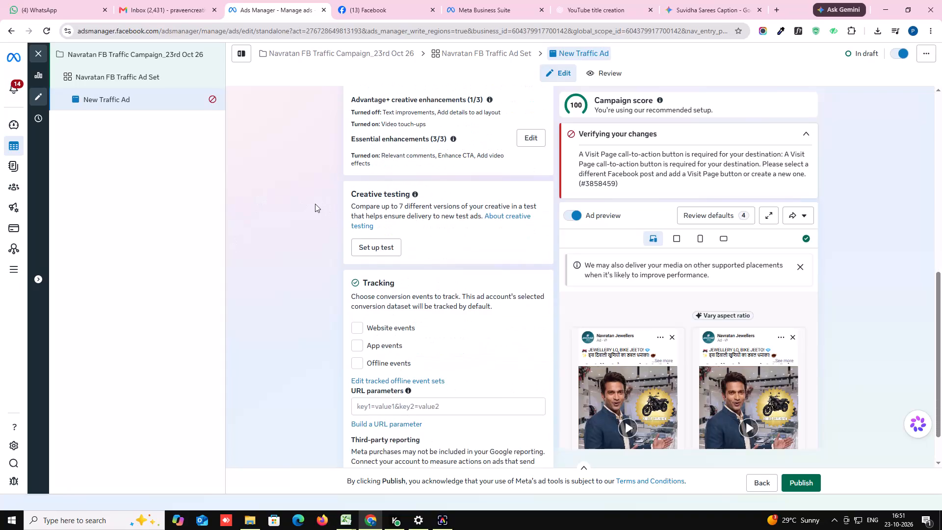
pyautogui.scroll(-5, 311, 204)
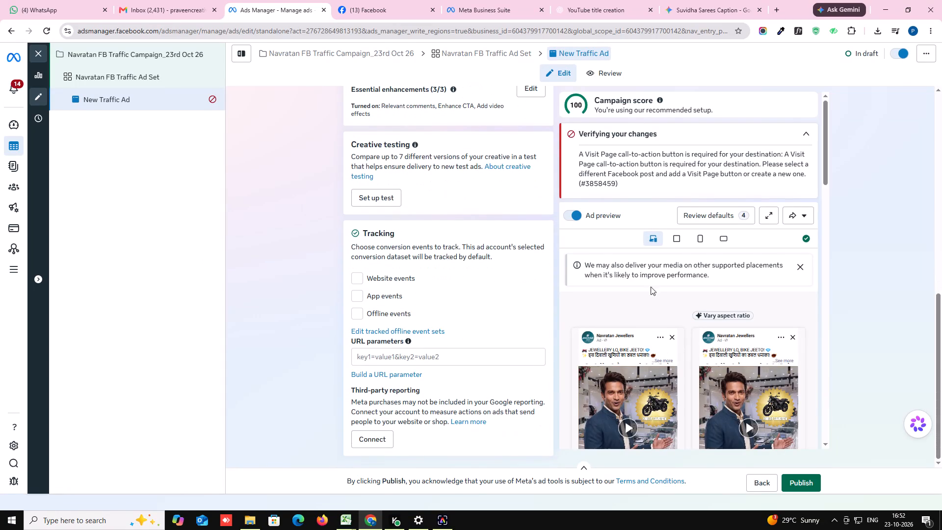
pyautogui.scroll(-3, 646, 280)
pyautogui.scroll(4, 469, 204)
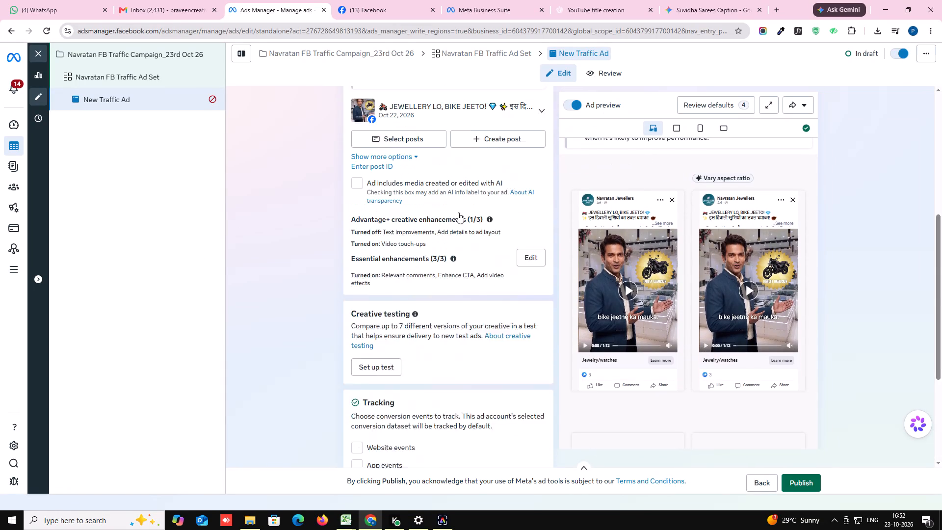
pyautogui.scroll(3, 426, 233)
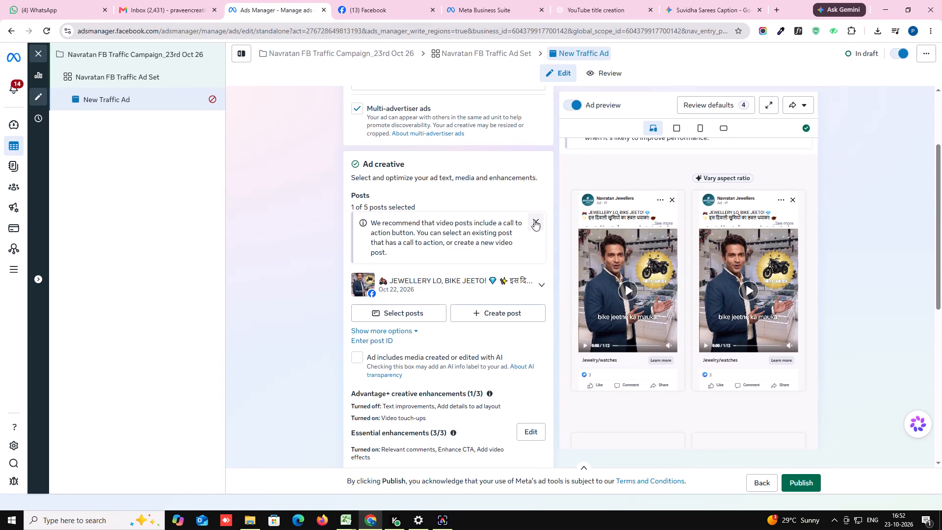
pyautogui.click(534, 220)
# Recheck the New Traffic Ad's settings from tracking back up to the ad name, and reload the ad editing page.
pyautogui.scroll(-6, 394, 258)
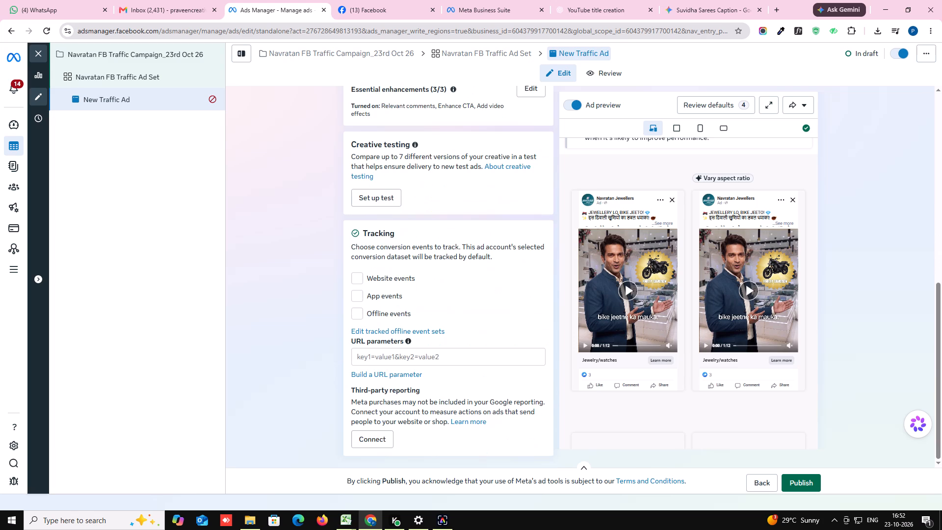
pyautogui.scroll(10, 434, 292)
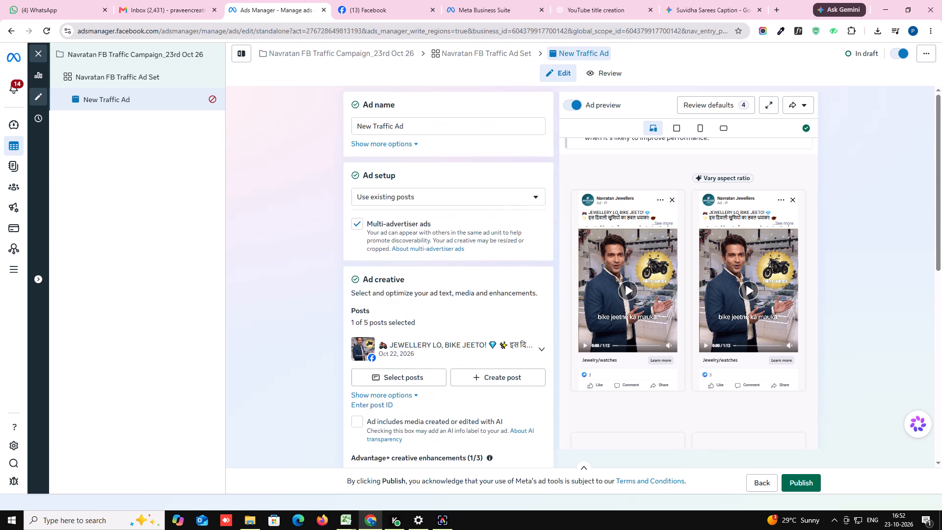
pyautogui.scroll(4, 437, 292)
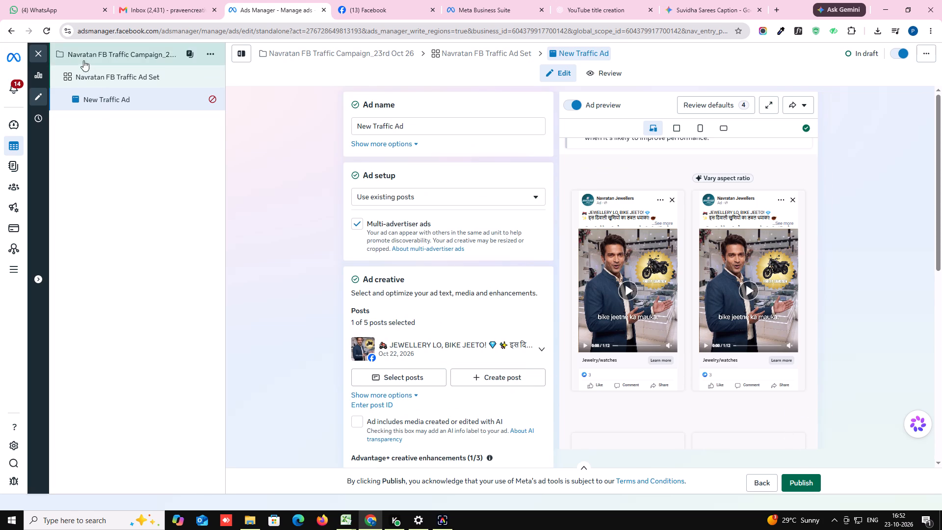
pyautogui.click(47, 32)
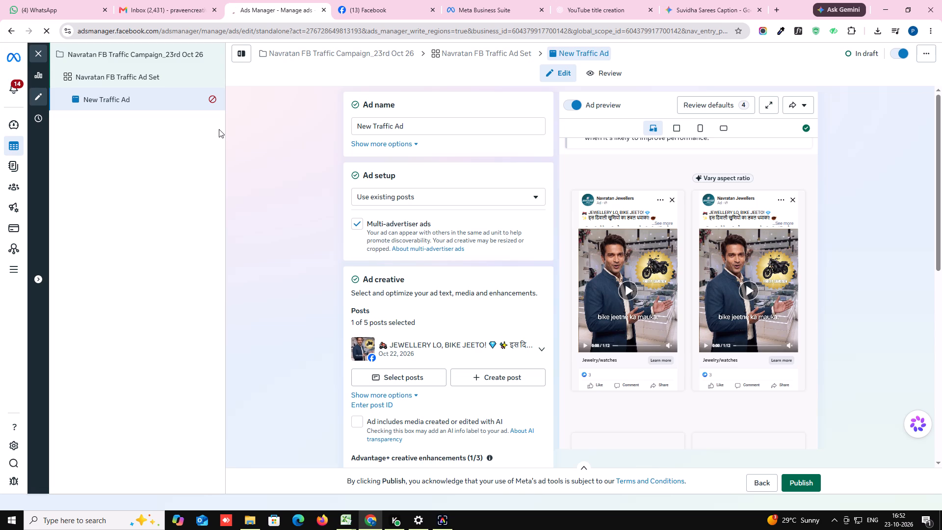
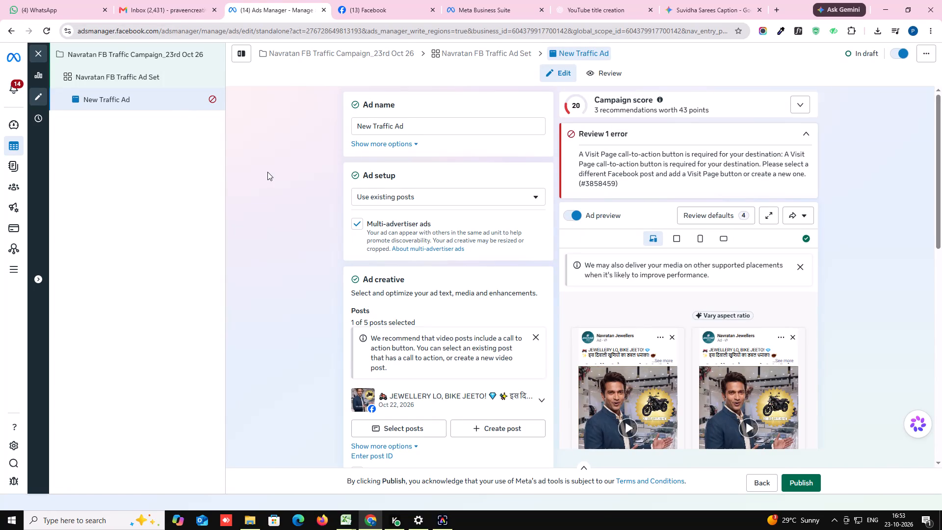
# Review the ad's creative, enhancement, testing and tracking settings along with the ad preview.
pyautogui.scroll(-1, 278, 179)
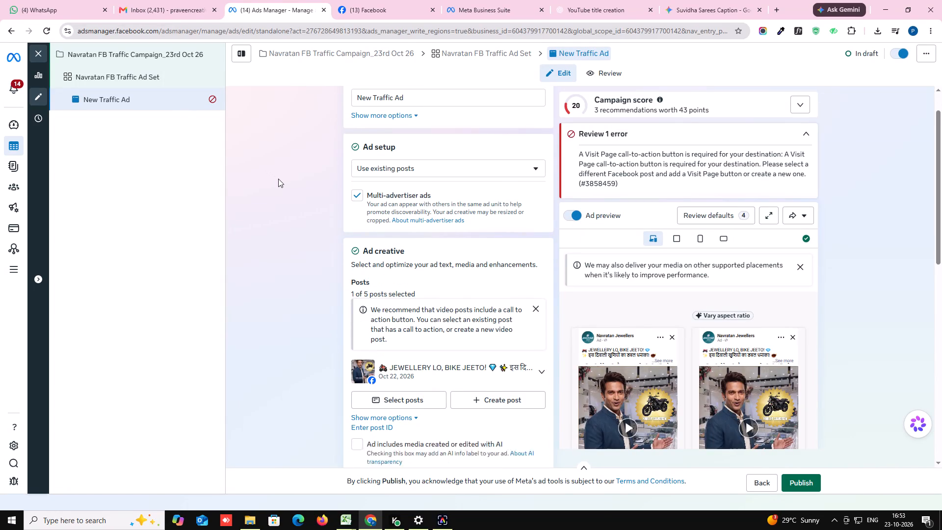
pyautogui.scroll(-2, 278, 179)
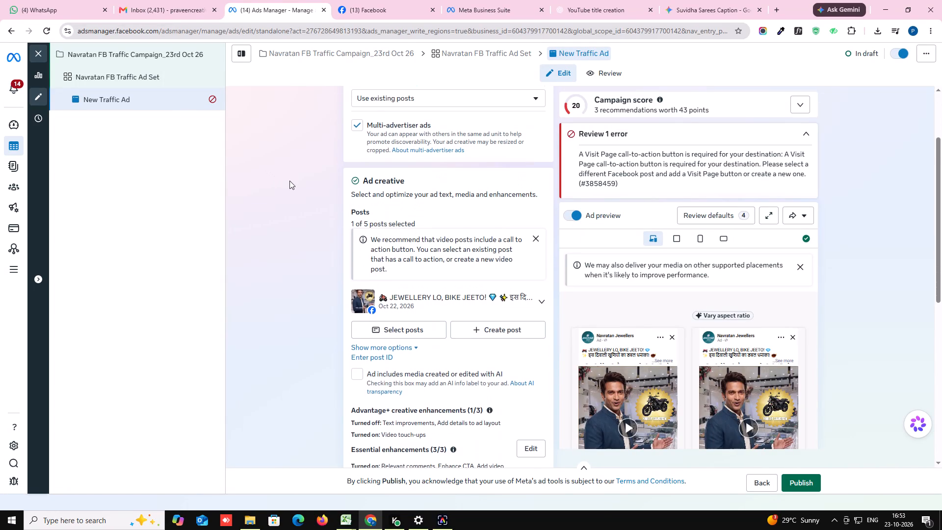
pyautogui.scroll(-3, 289, 181)
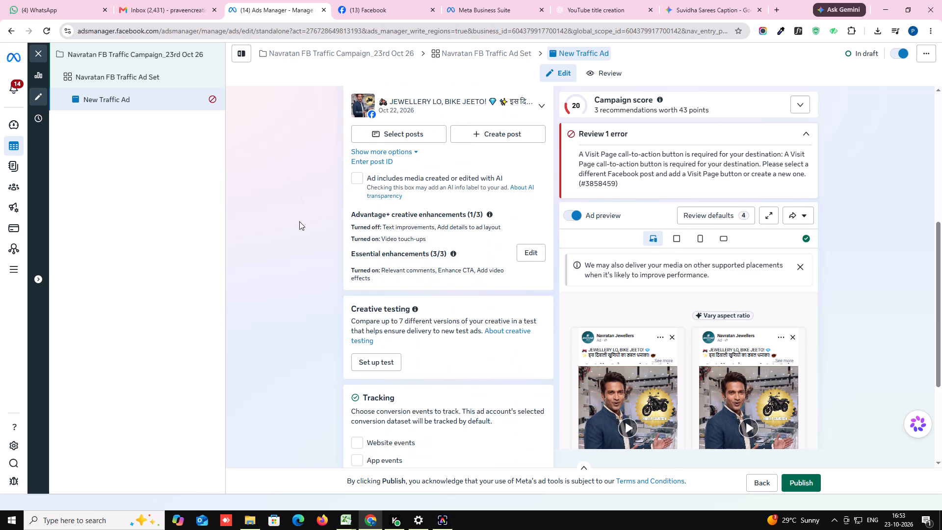
pyautogui.scroll(-4, 299, 212)
pyautogui.scroll(-2, 625, 210)
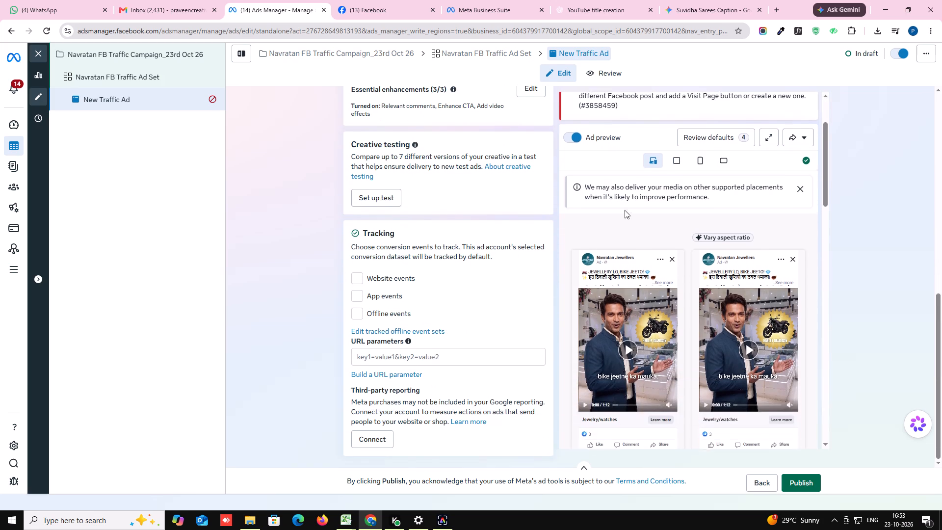
pyautogui.scroll(-2, 623, 210)
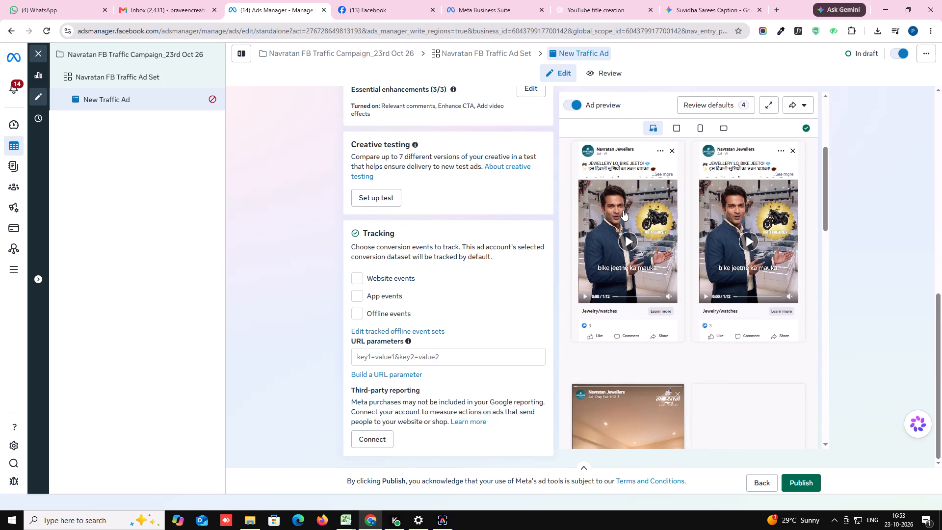
# Check the ad's creative and tracking settings, and publish the Navratan FB Traffic campaign with its ad set and ad.
pyautogui.scroll(2, 492, 231)
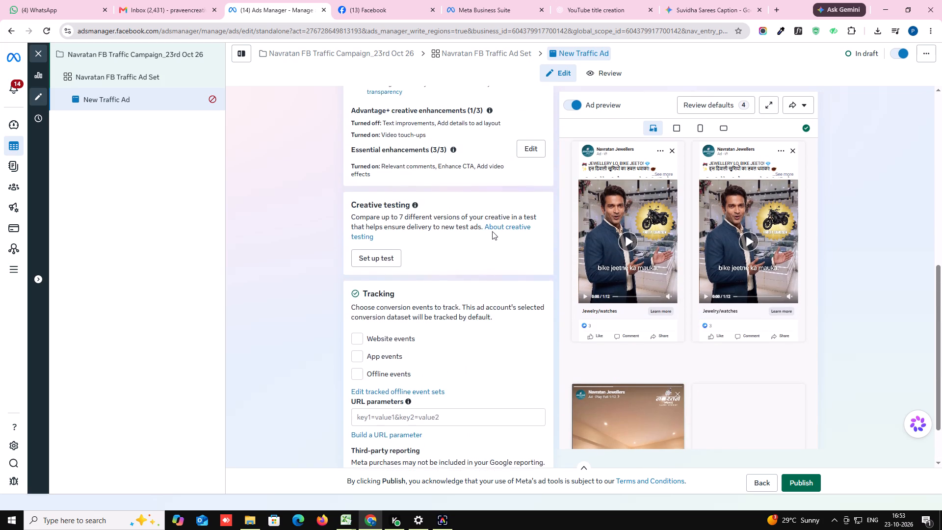
pyautogui.scroll(2, 492, 231)
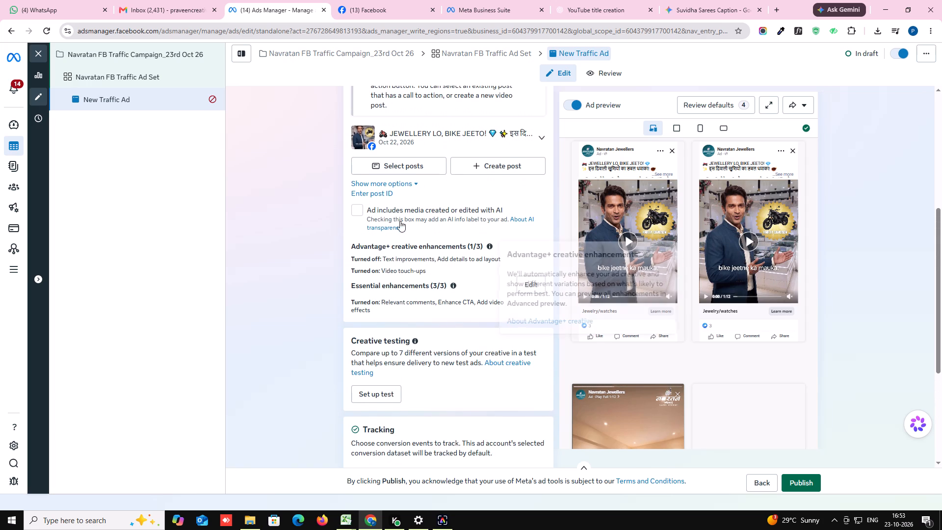
pyautogui.scroll(3, 400, 221)
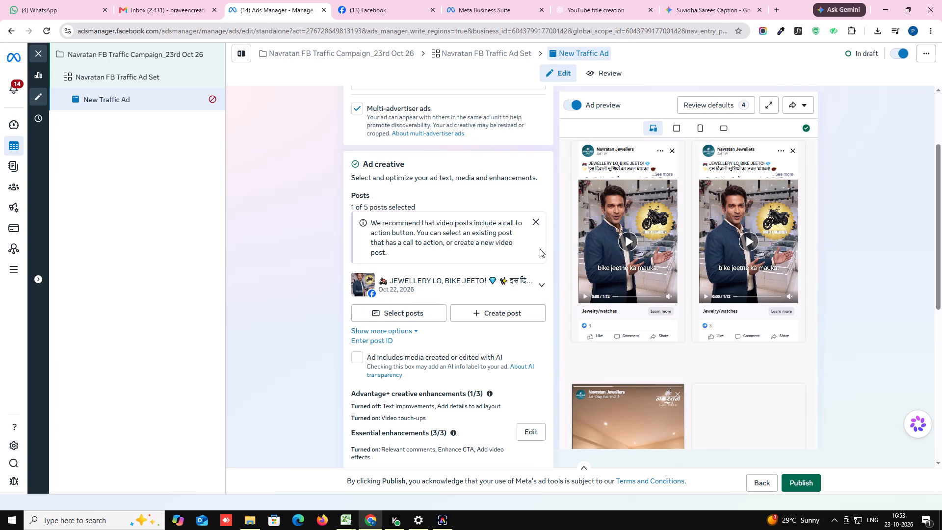
pyautogui.click(810, 481)
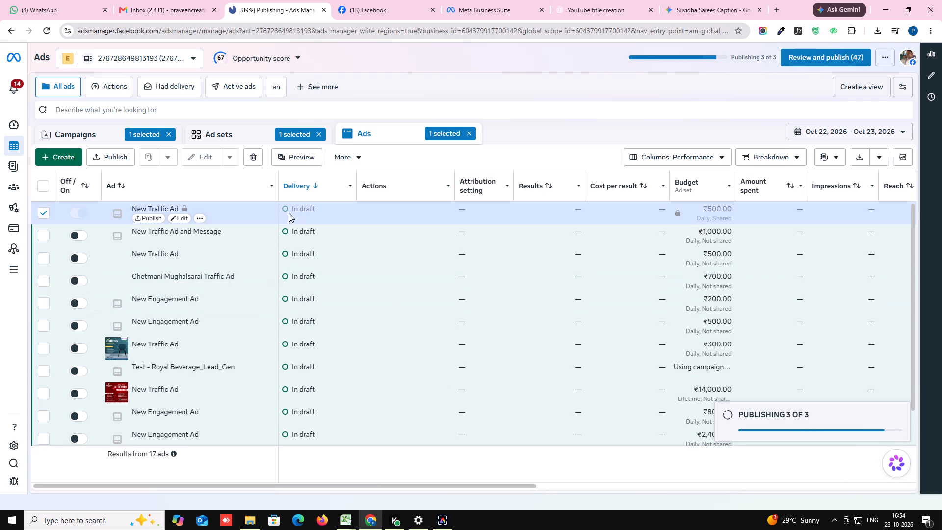
# Clear the ad selection in the ads list.
pyautogui.click(470, 134)
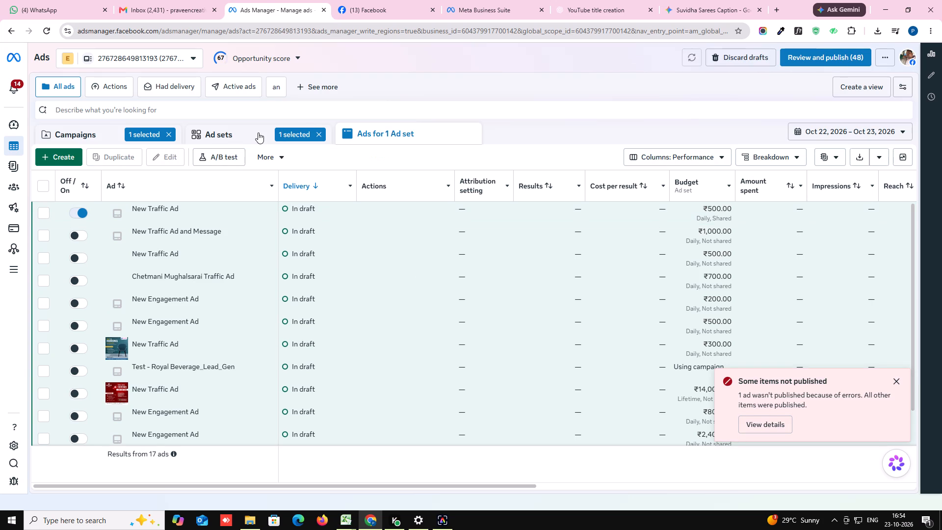
# Find the unpublished New Traffic Ad draft of the Navratan FB Traffic Ad Set and open it for editing.
pyautogui.click(258, 132)
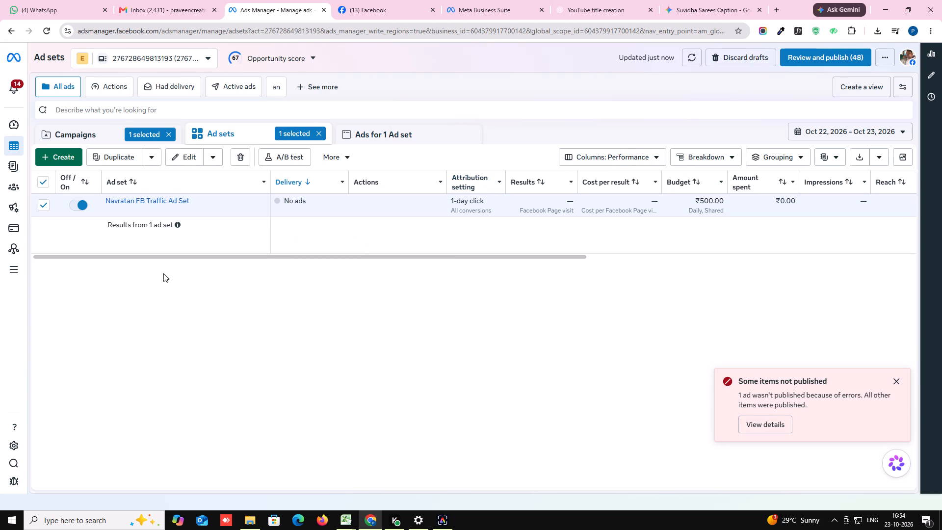
pyautogui.click(371, 134)
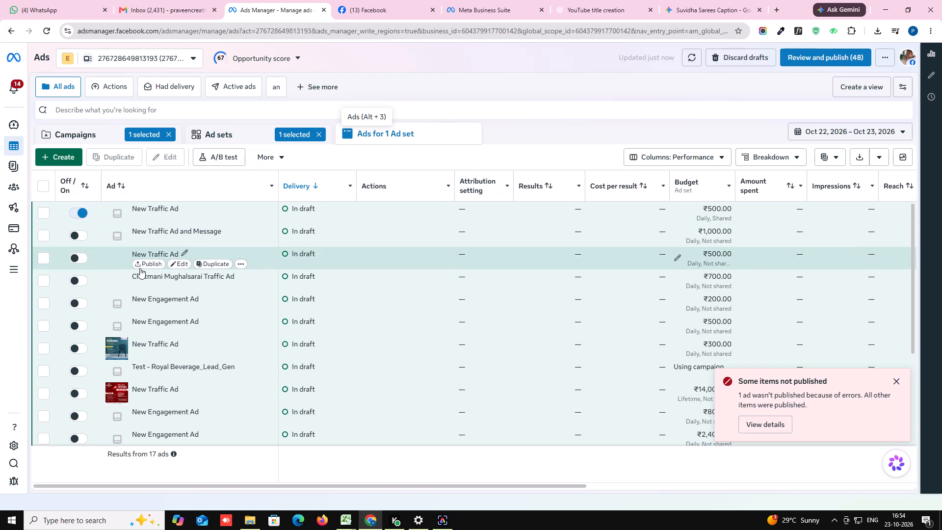
pyautogui.scroll(-20, 140, 268)
pyautogui.scroll(-3, 140, 268)
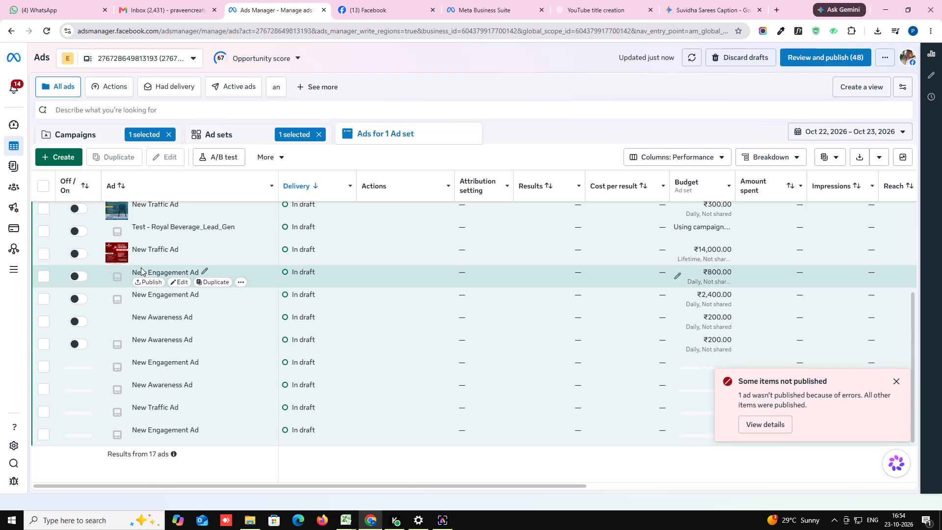
pyautogui.scroll(13, 142, 269)
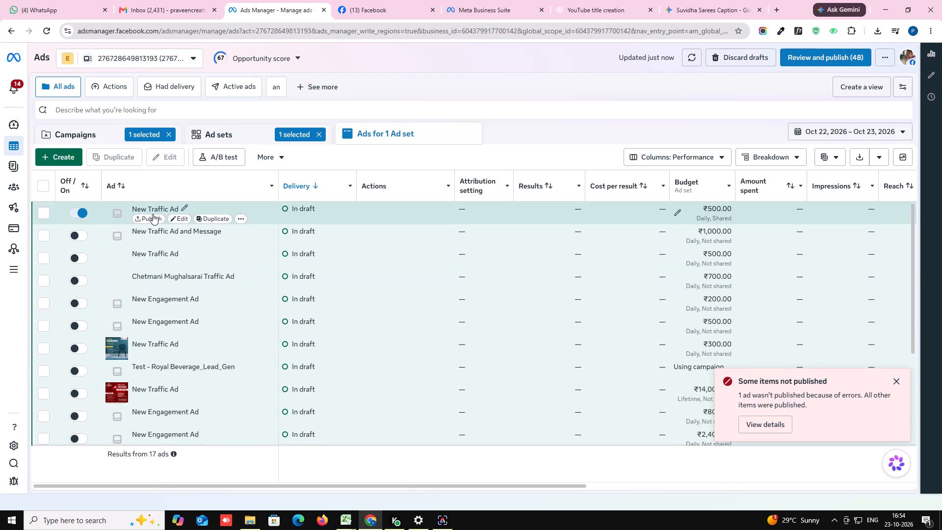
pyautogui.click(181, 221)
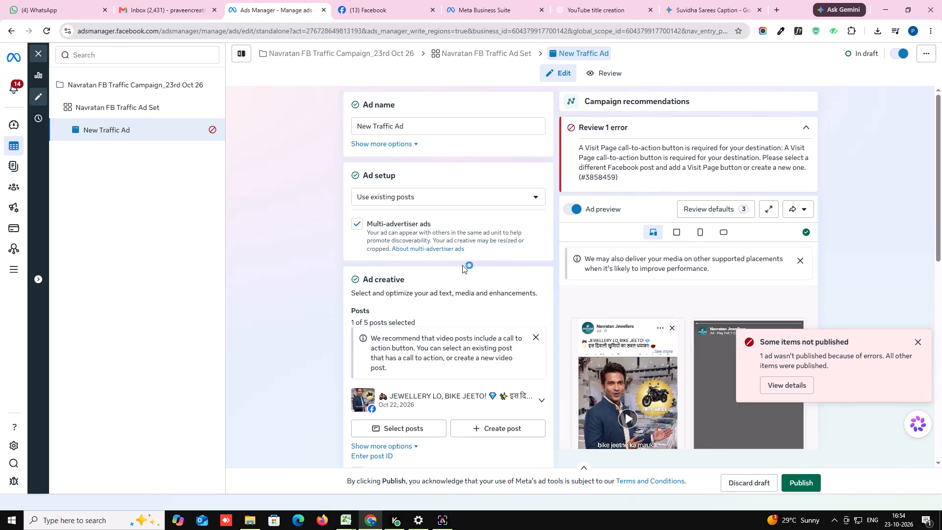
# Examine the ad's existing-post creative, including its additional post options, enhancements and tracking settings, for a way to add a Visit Page call-to-action.
pyautogui.scroll(-4, 368, 497)
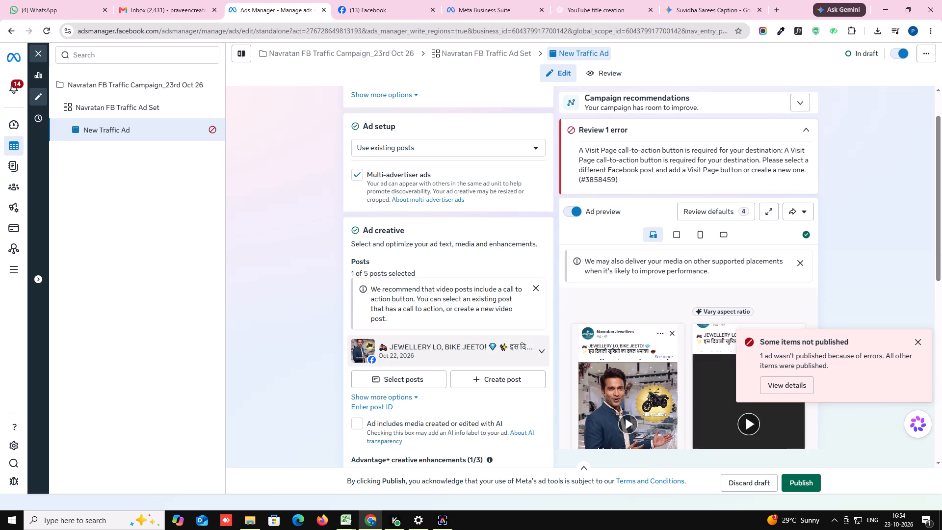
pyautogui.click(401, 397)
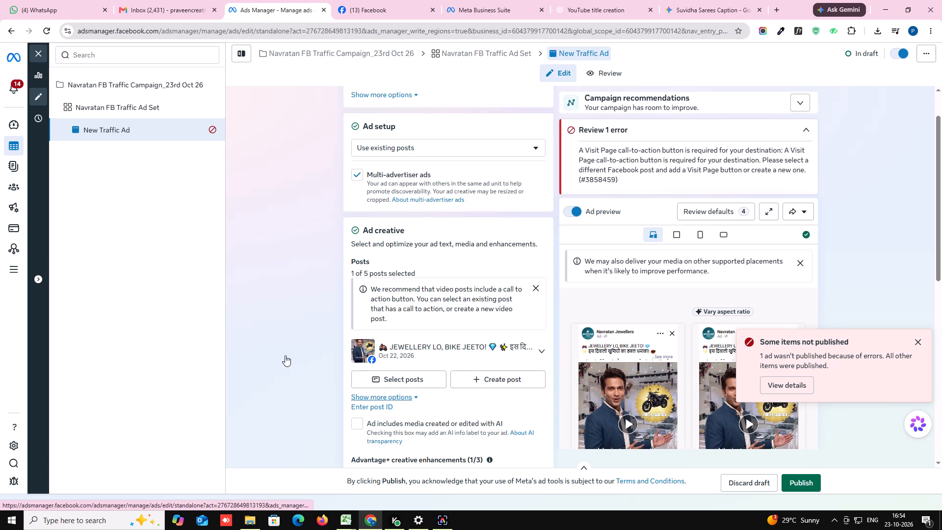
pyautogui.scroll(-6, 315, 303)
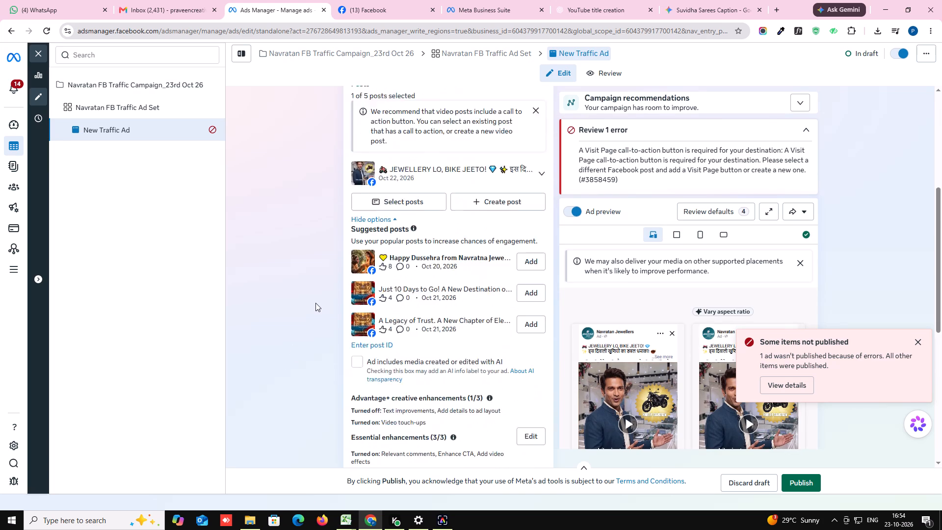
pyautogui.scroll(-9, 315, 303)
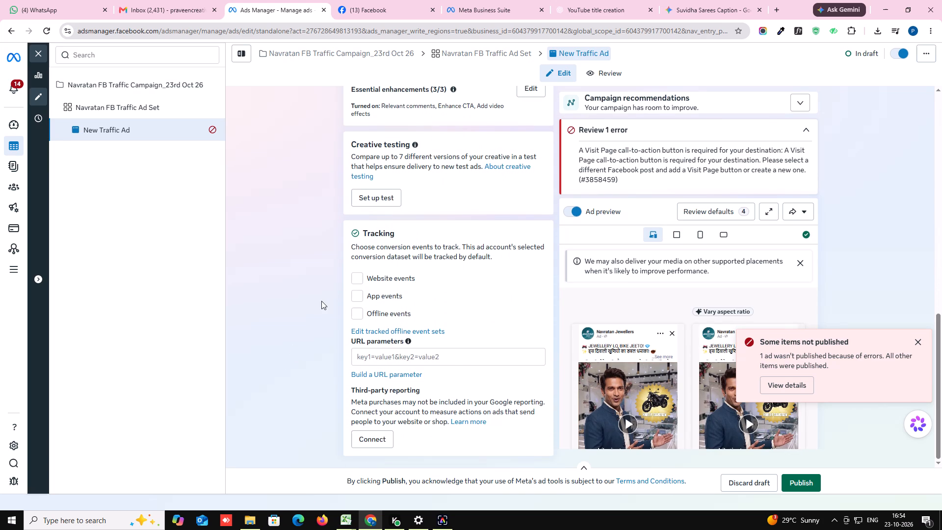
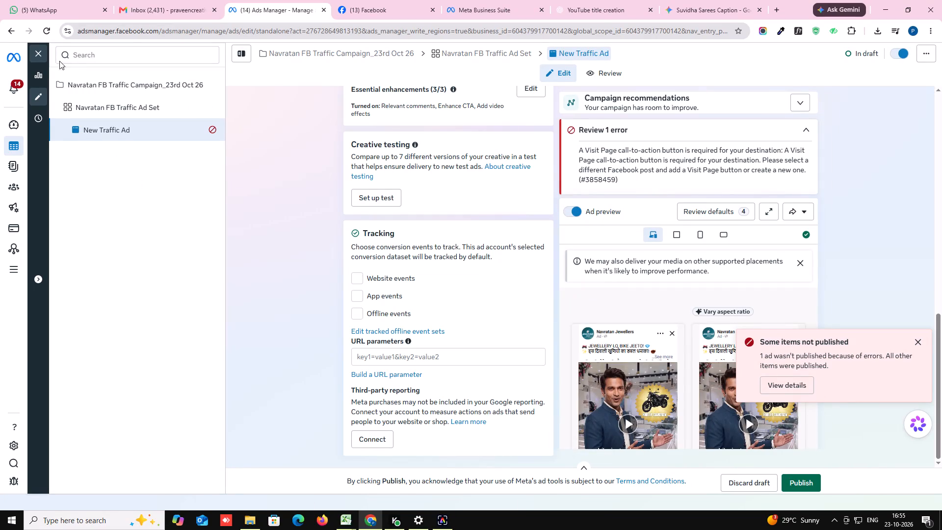
# Close the ad editor and switch off the unpublished New Traffic Ad belonging to the Navratan campaign.
pyautogui.click(39, 54)
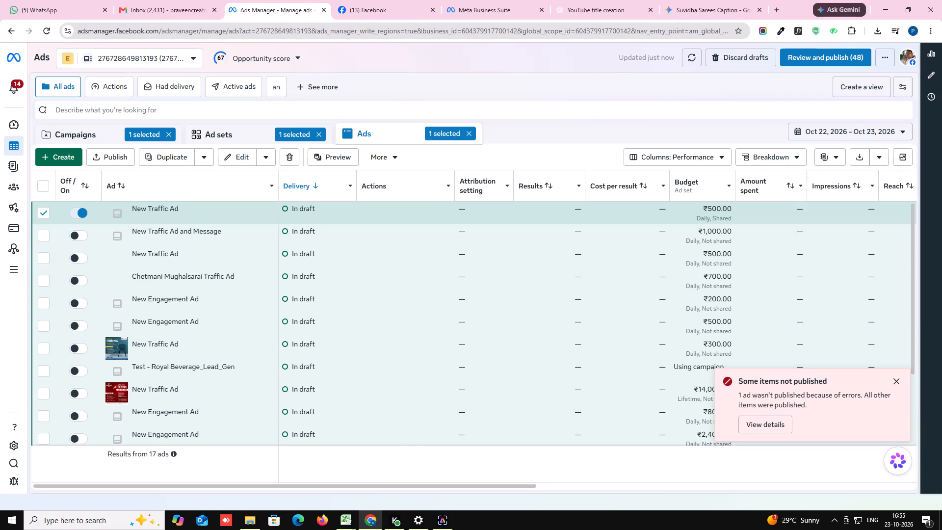
pyautogui.click(80, 213)
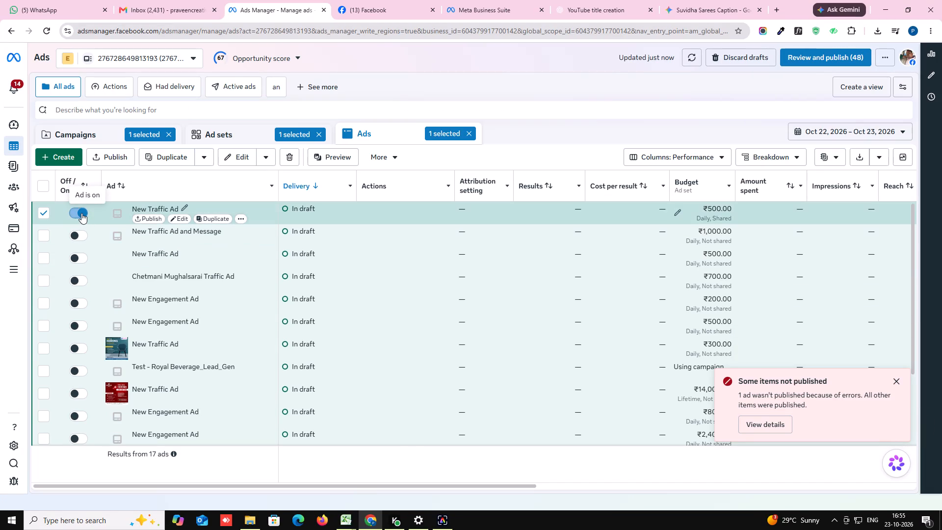
# Open the ad sets list for the selected Navratan campaign.
pyautogui.click(247, 138)
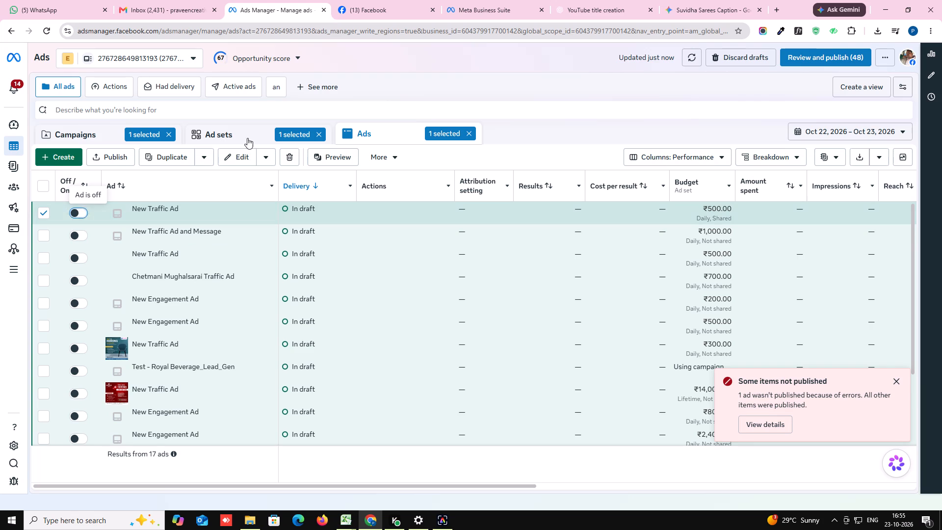
pyautogui.click(242, 133)
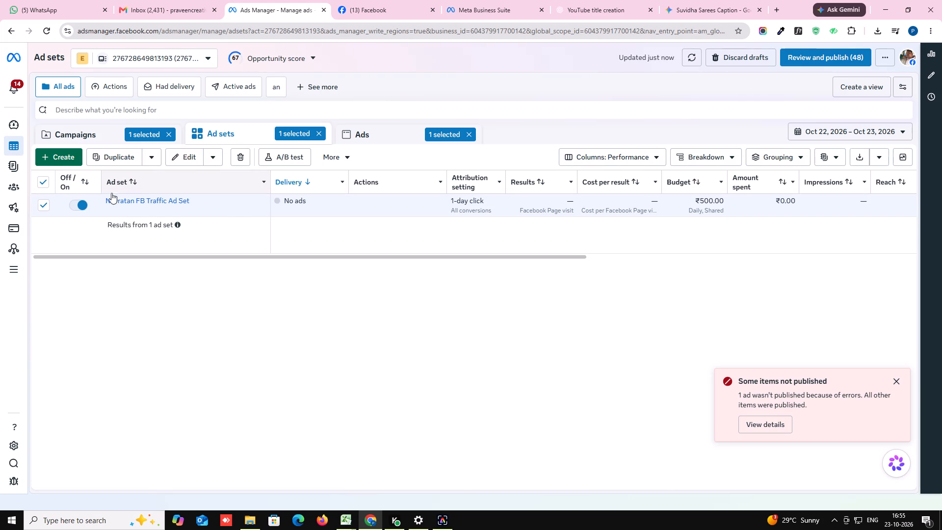
# Turn off the Navratan FB Traffic Ad Set.
pyautogui.click(78, 205)
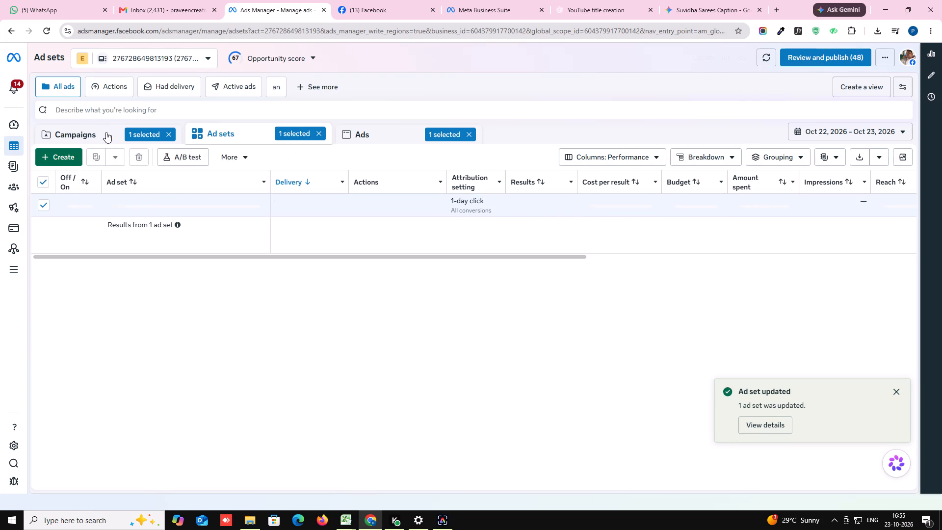
# Return to the campaigns list and clear the ad, ad set and campaign selections.
pyautogui.click(106, 132)
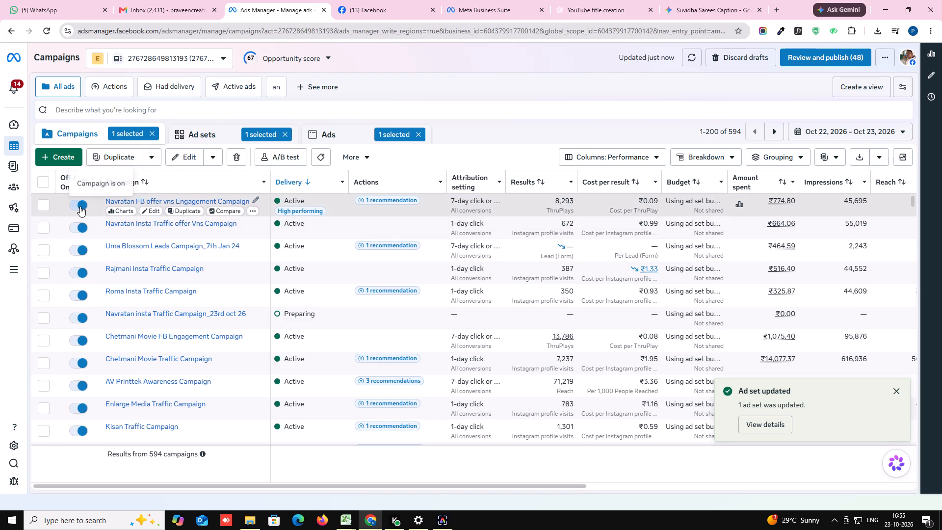
pyautogui.click(420, 131)
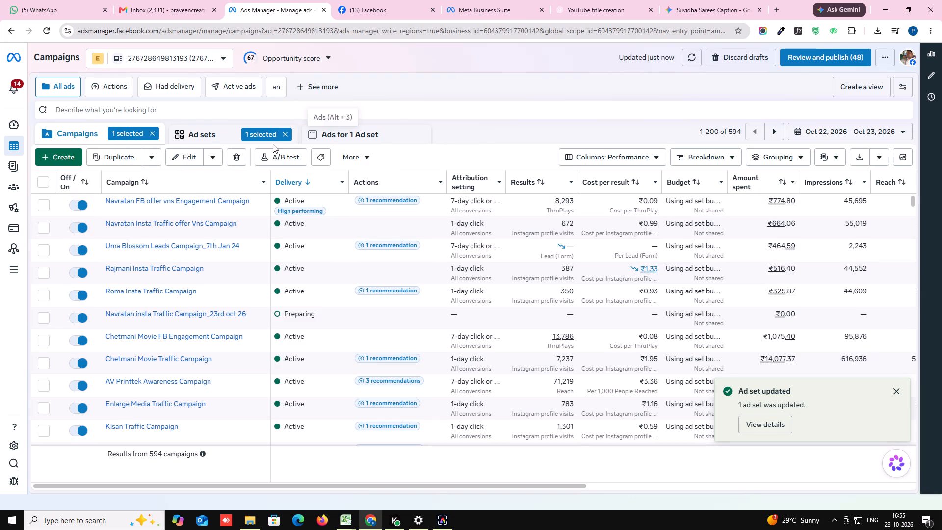
pyautogui.click(284, 134)
pyautogui.click(154, 132)
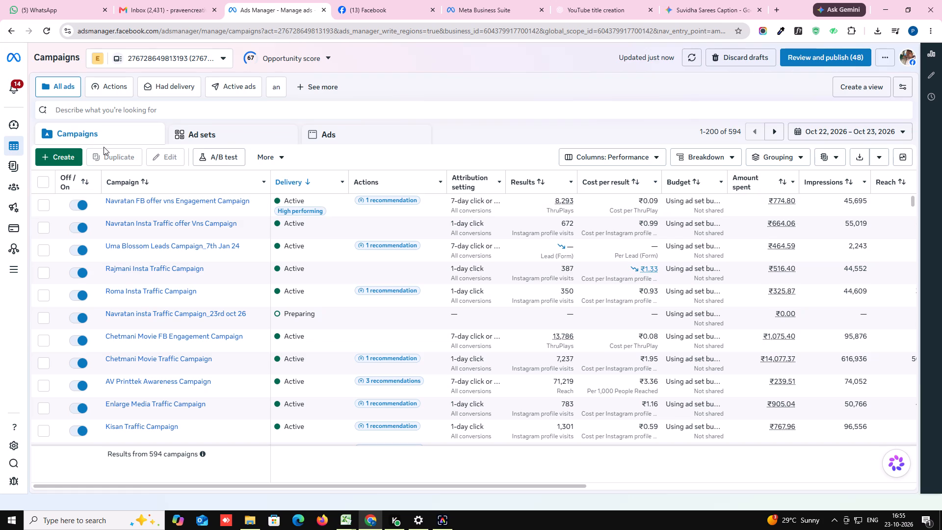
# Filter campaigns by the name "nav", turn off Navratan FB Traffic Campaign_23rd Oct 26, and clear the selection and filter.
pyautogui.click(110, 109)
pyautogui.write('na')
pyautogui.press('v')
pyautogui.click(100, 140)
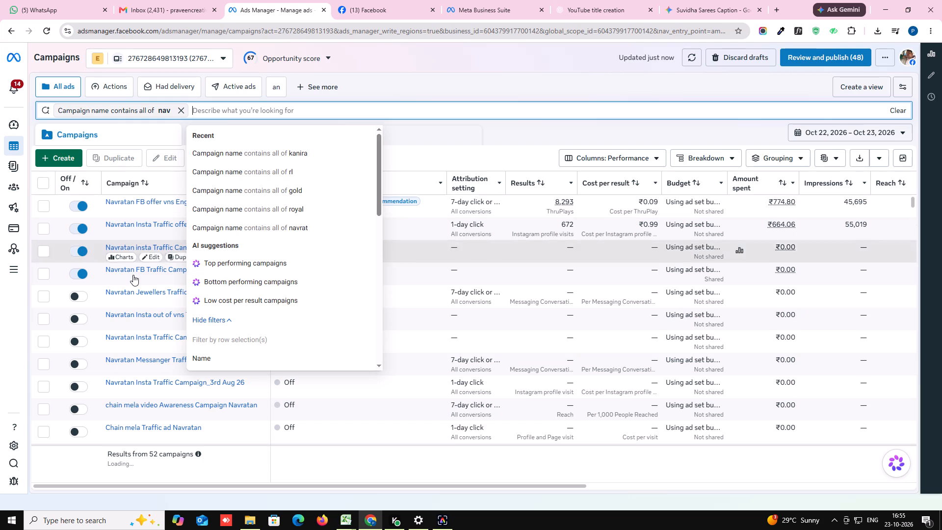
pyautogui.click(386, 64)
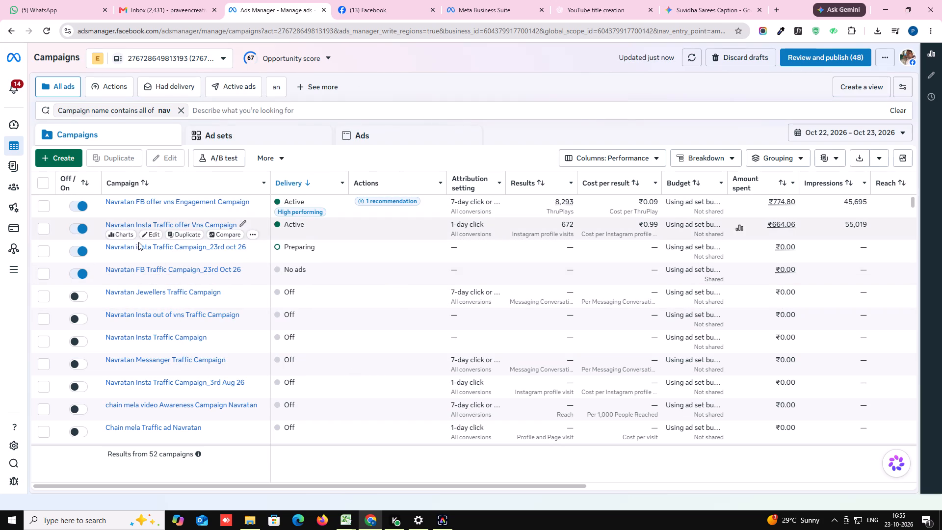
pyautogui.click(44, 270)
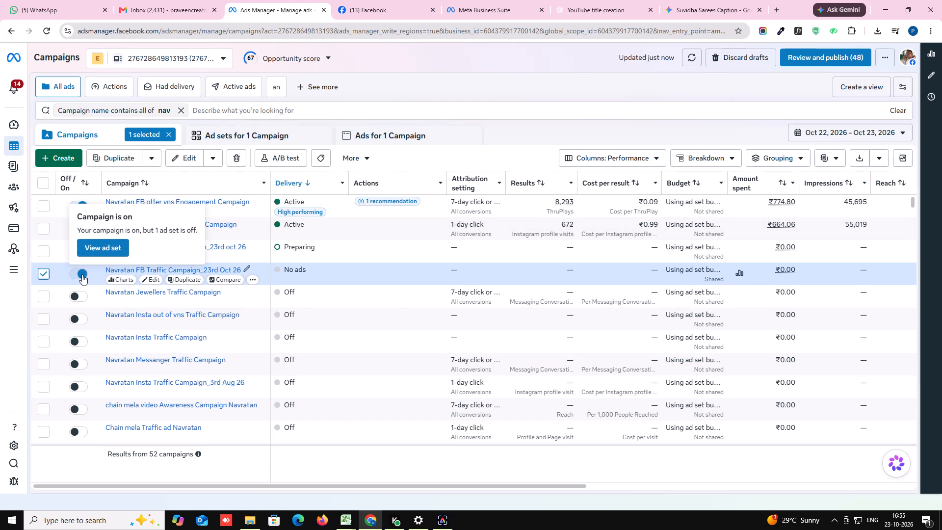
pyautogui.click(82, 274)
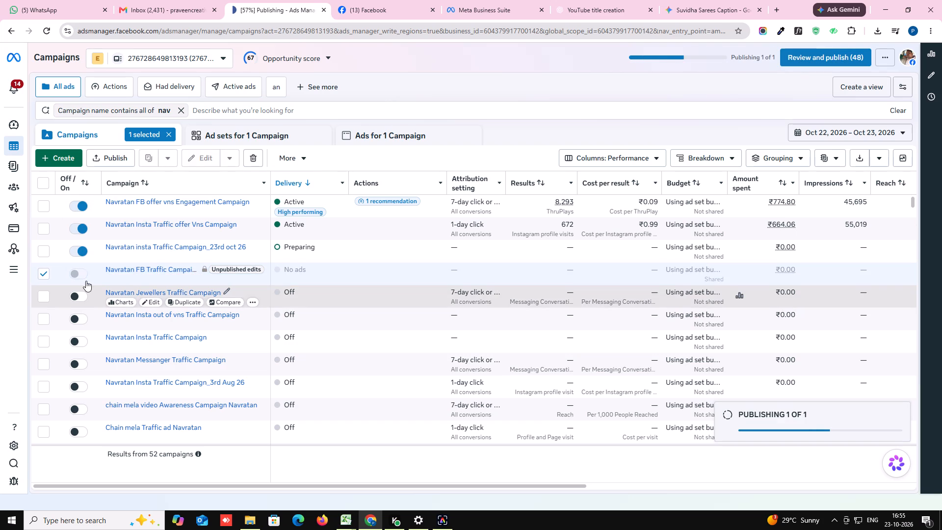
pyautogui.click(44, 274)
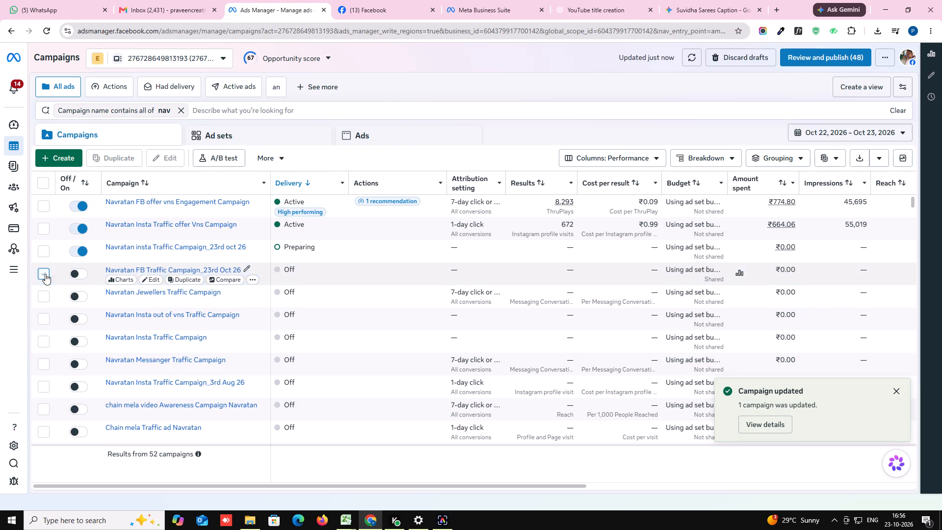
pyautogui.click(179, 109)
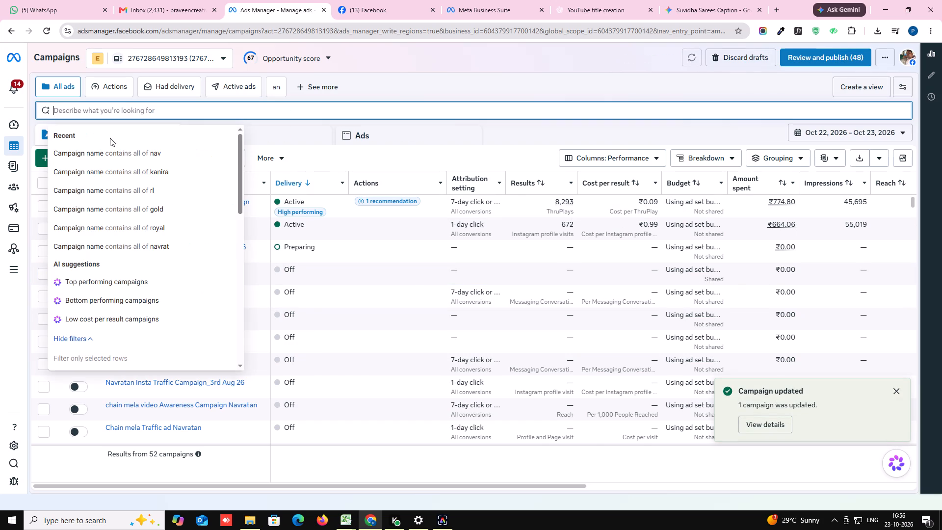
pyautogui.click(406, 60)
# Create a new auction campaign with the Engagement objective using manual setup.
pyautogui.click(69, 156)
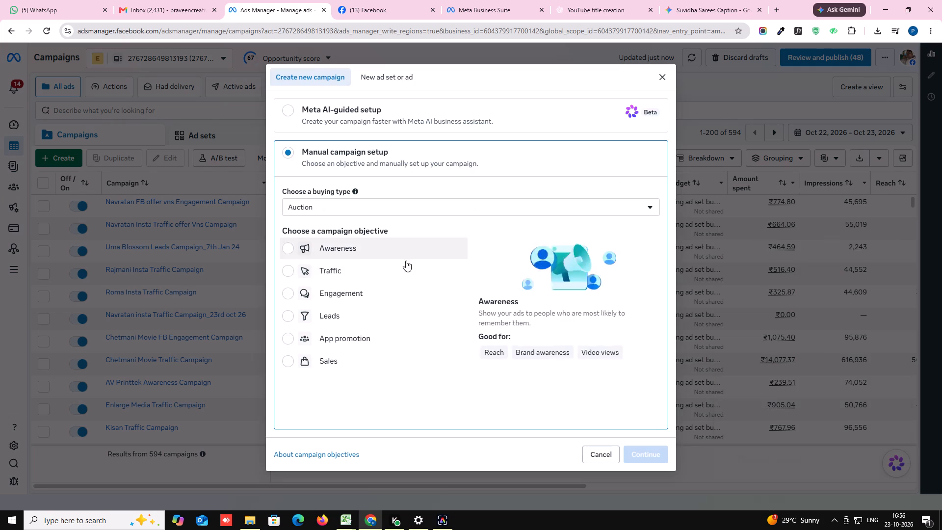
pyautogui.click(340, 291)
pyautogui.click(634, 454)
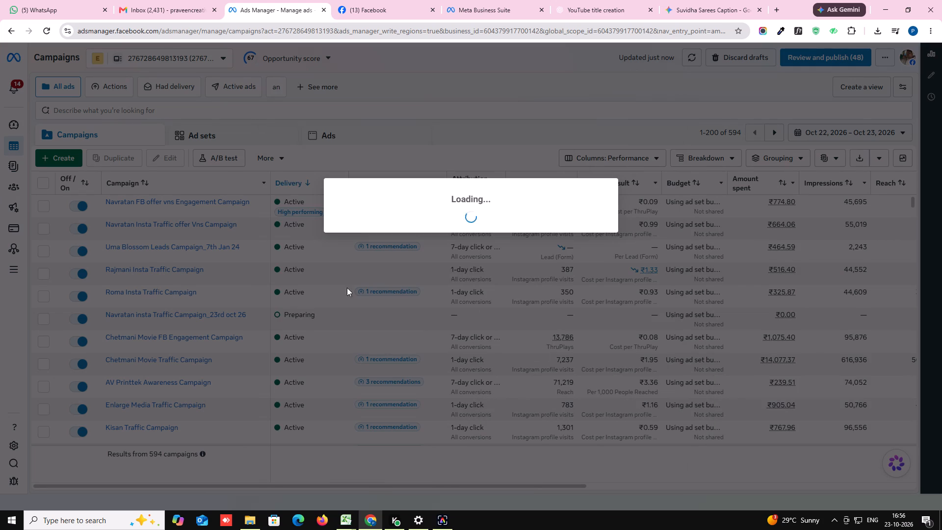
pyautogui.click(581, 331)
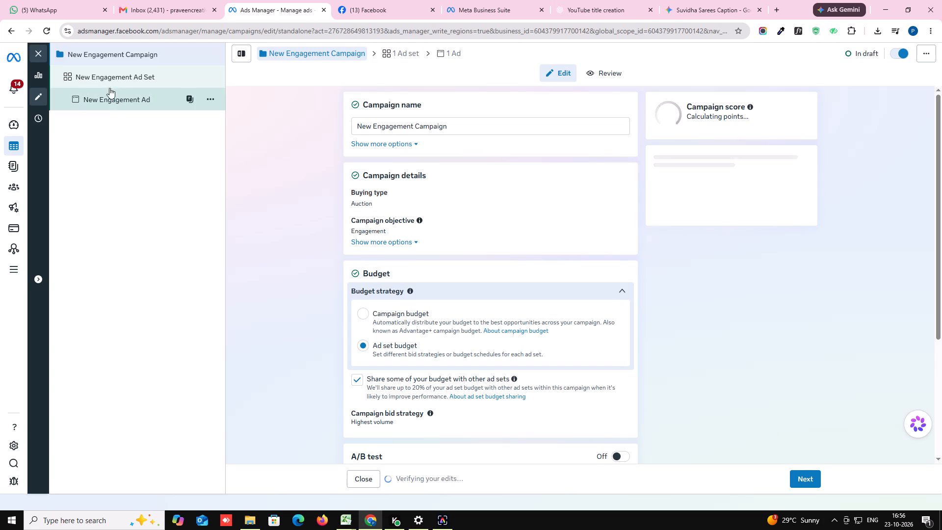
# Name the new campaign "Navratan FB Engagement Campaign_23rd Oct 26".
pyautogui.moveTo(372, 126); pyautogui.dragTo(337, 127)
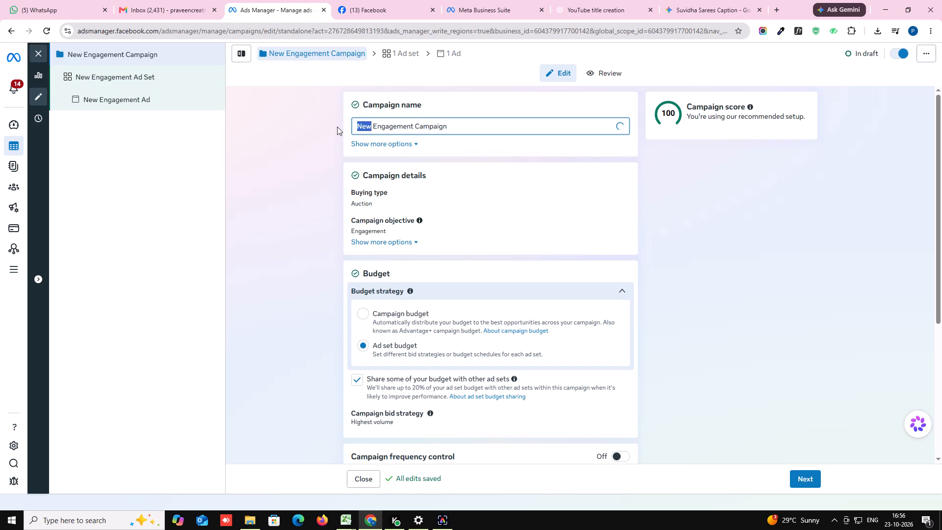
pyautogui.moveTo(337, 127); pyautogui.dragTo(337, 127)
pyautogui.write('Navratan')
pyautogui.press('space')
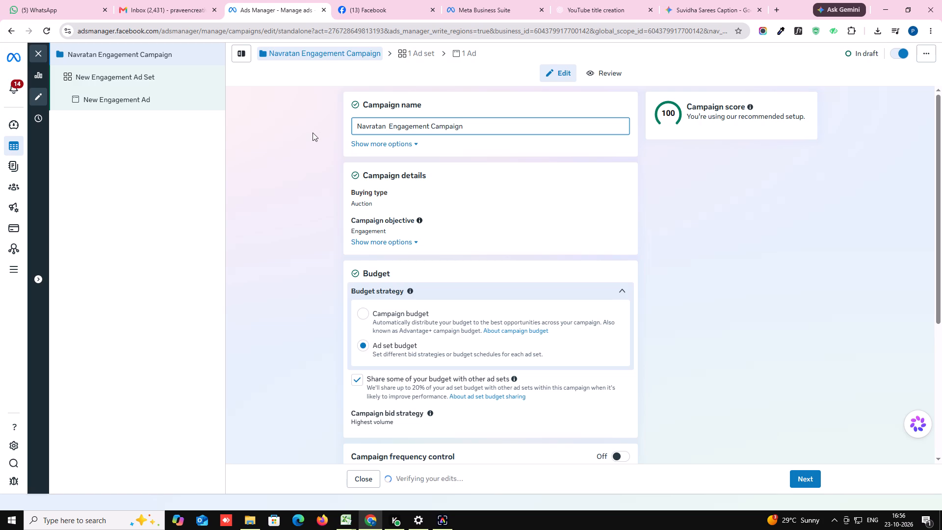
pyautogui.write('FB')
pyautogui.click(479, 128)
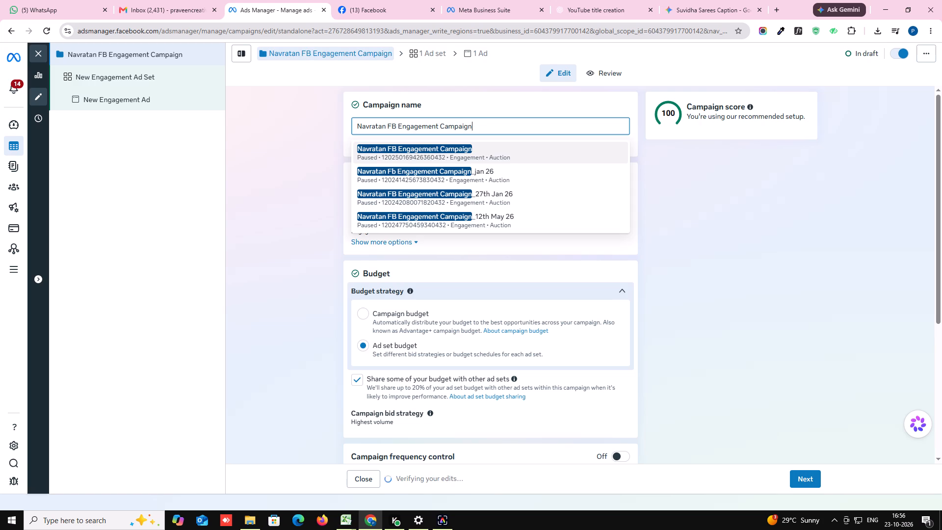
pyautogui.hotkey('shift', '_')
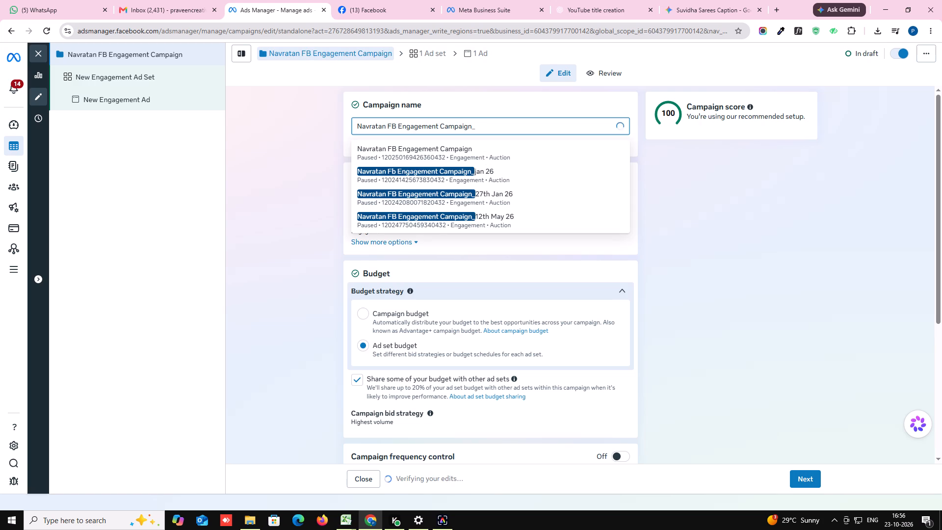
pyautogui.write('23rd Oct 26')
# Disable budget sharing with other ad sets for the campaign and continue to its ad set.
pyautogui.scroll(-2, 304, 305)
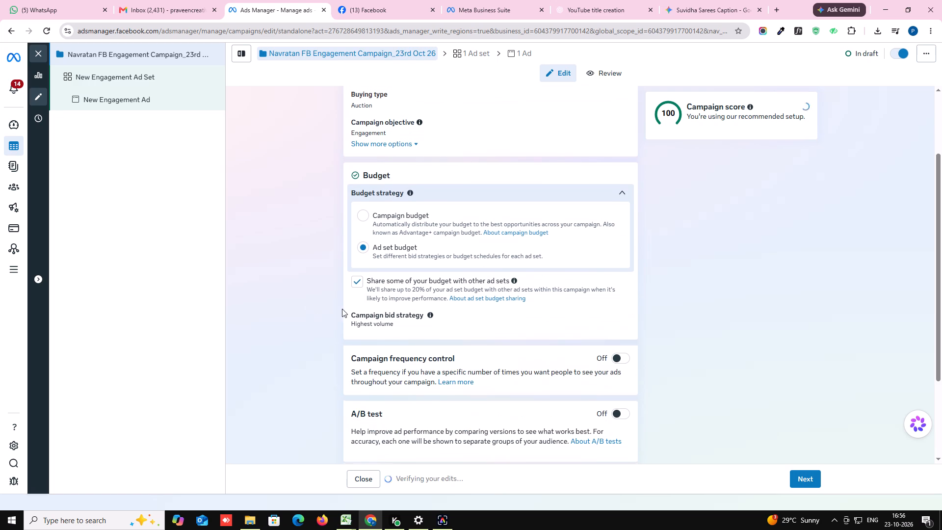
pyautogui.click(356, 280)
pyautogui.scroll(-6, 282, 266)
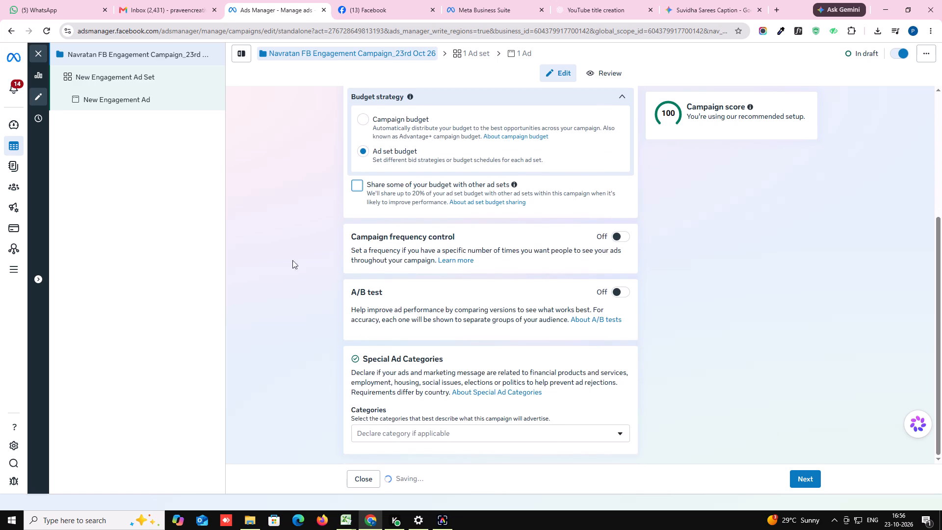
pyautogui.click(797, 476)
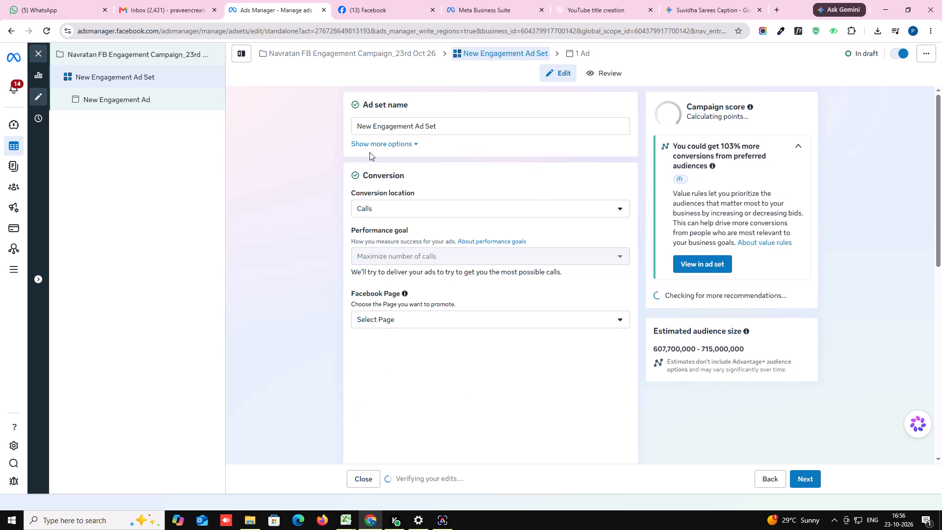
# Rename the new ad set as "Navratan Fb Engagement Ad Set".
pyautogui.click(370, 127)
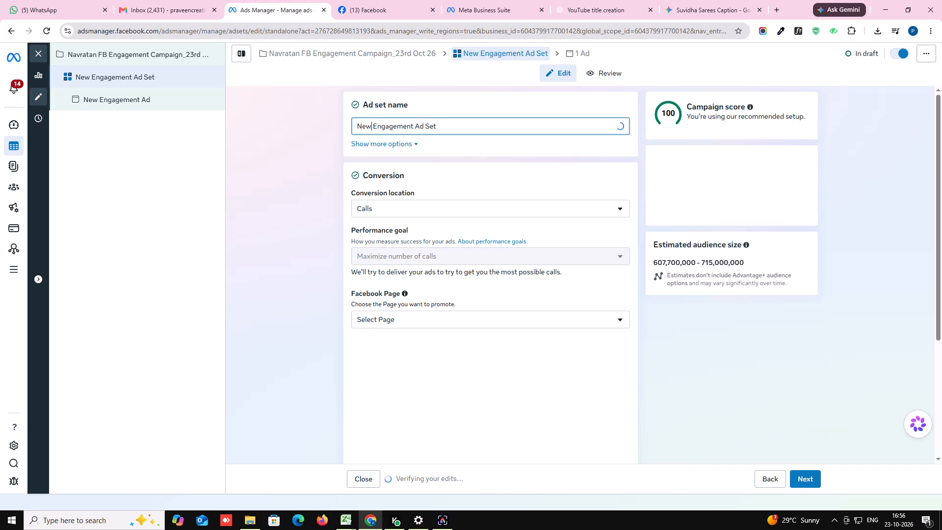
pyautogui.click(370, 127)
pyautogui.press('BackSpace')
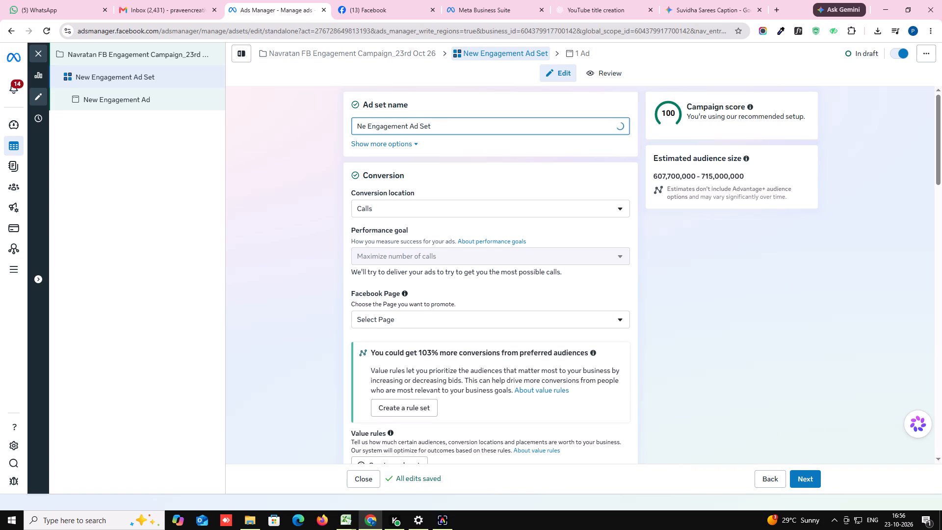
pyautogui.press('BackSpace')
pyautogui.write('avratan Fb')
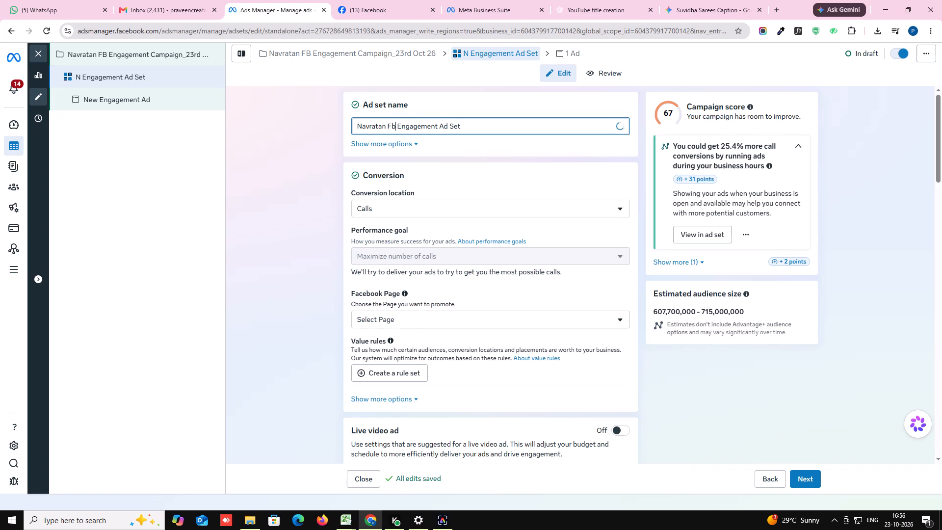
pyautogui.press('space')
# Set the ad set's conversion location to On your ad.
pyautogui.click(386, 210)
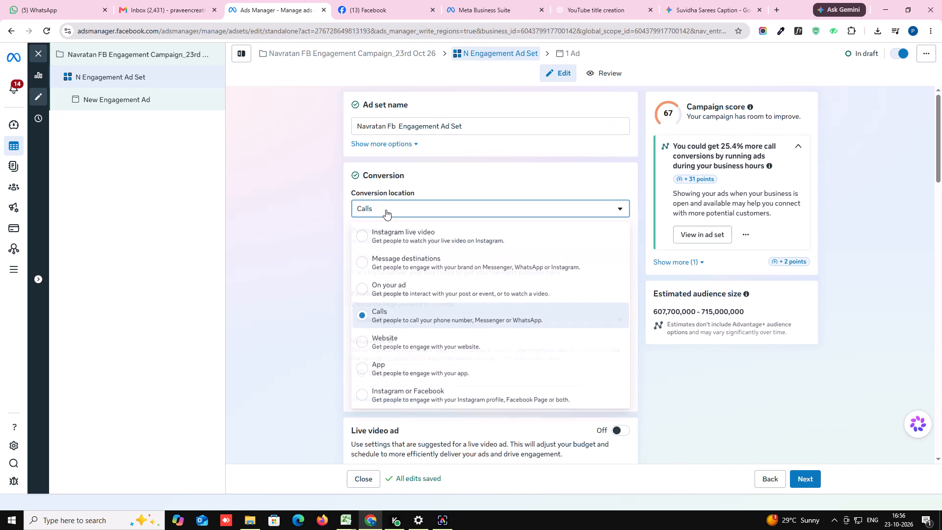
pyautogui.click(382, 285)
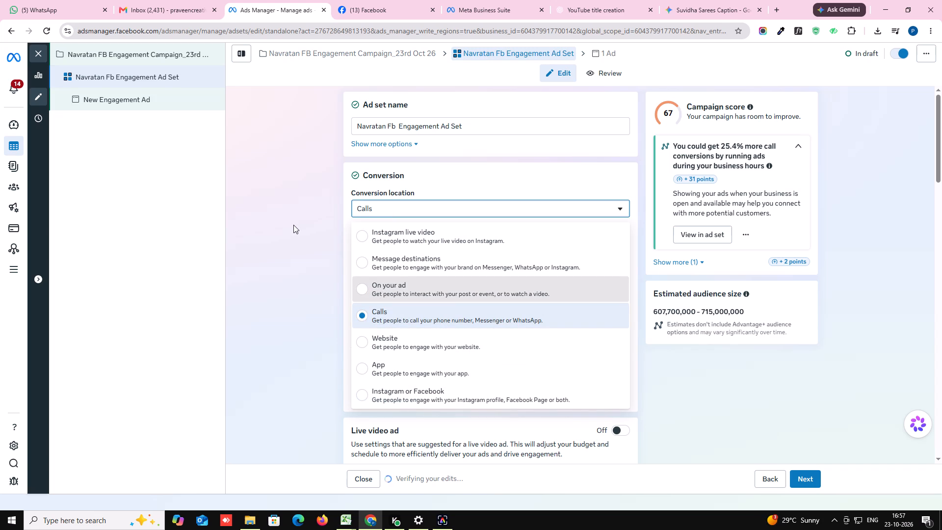
# Look through the ad set's conversion settings down to its budget and schedule section.
pyautogui.scroll(-1, 293, 225)
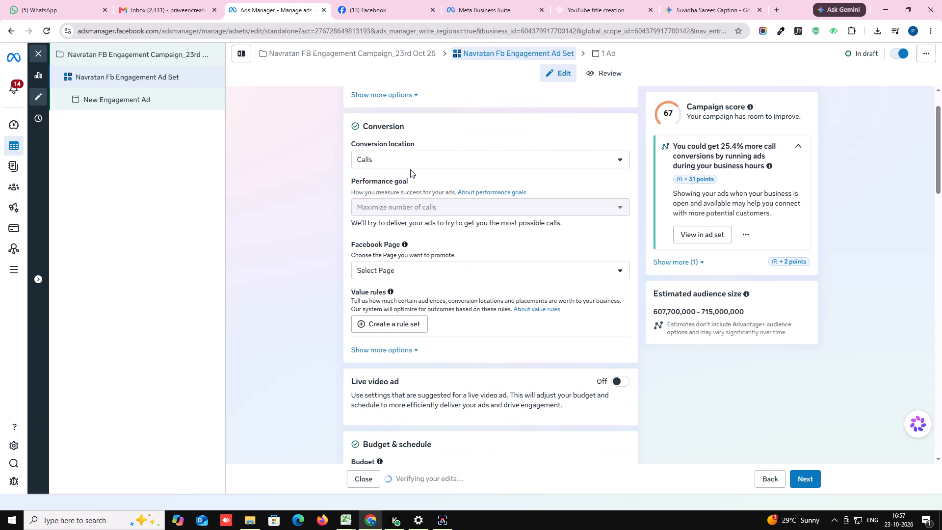
pyautogui.scroll(-1, 282, 223)
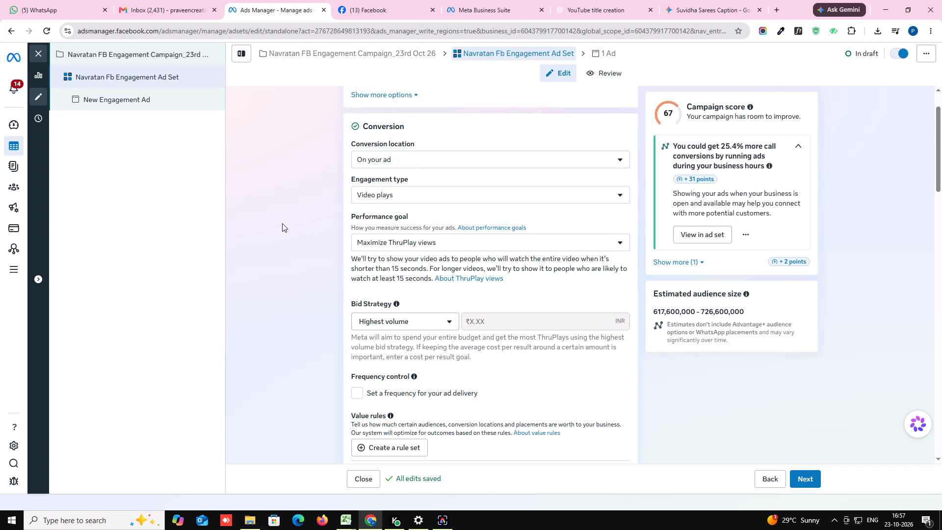
pyautogui.scroll(-5, 282, 223)
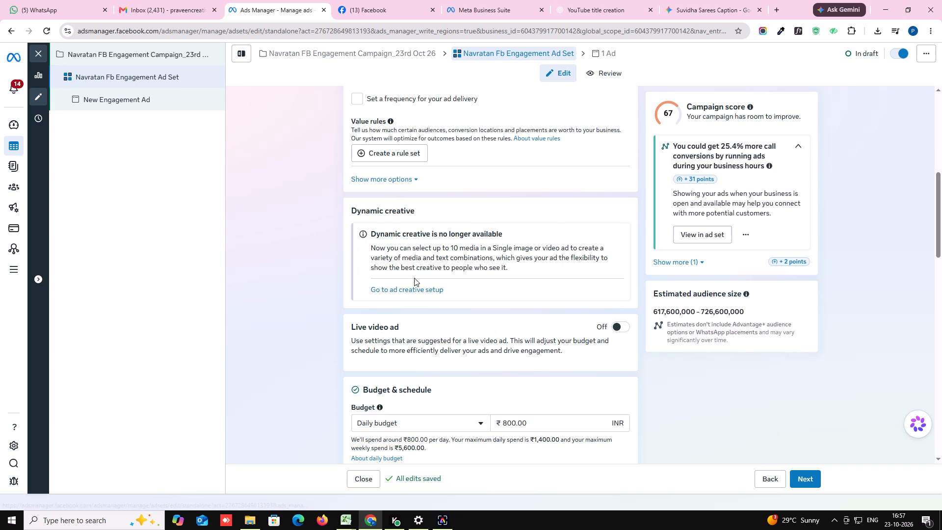
# Set the Navratan Fb Engagement Ad Set's daily budget to ₹500.
pyautogui.scroll(-3, 360, 247)
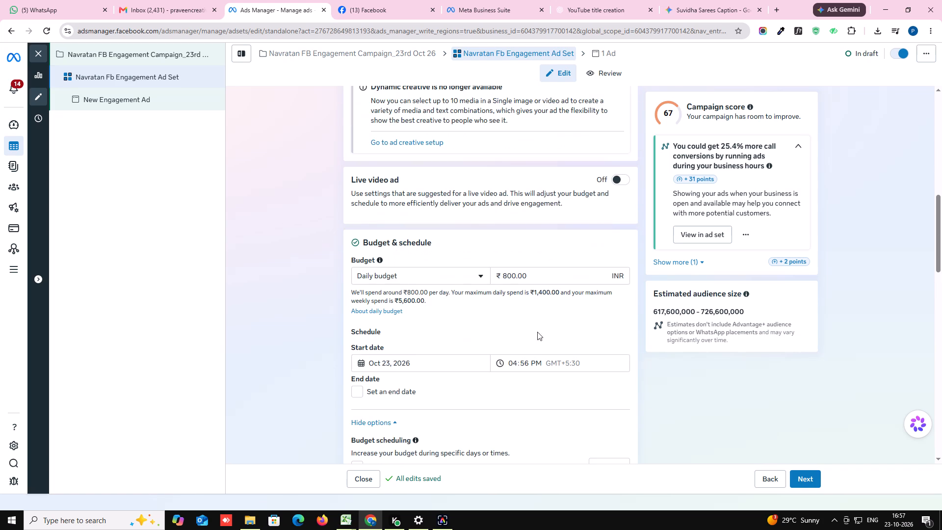
pyautogui.moveTo(532, 276); pyautogui.dragTo(503, 273)
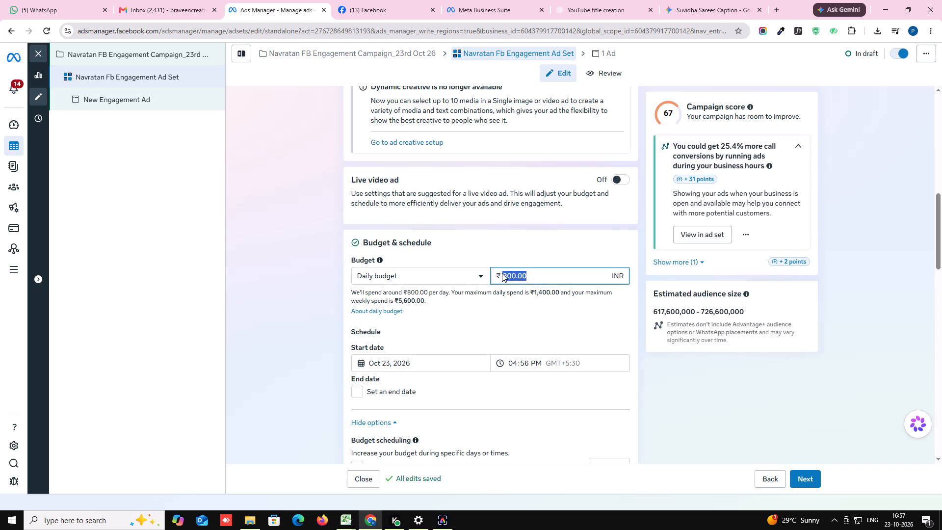
pyautogui.write('500')
pyautogui.click(298, 259)
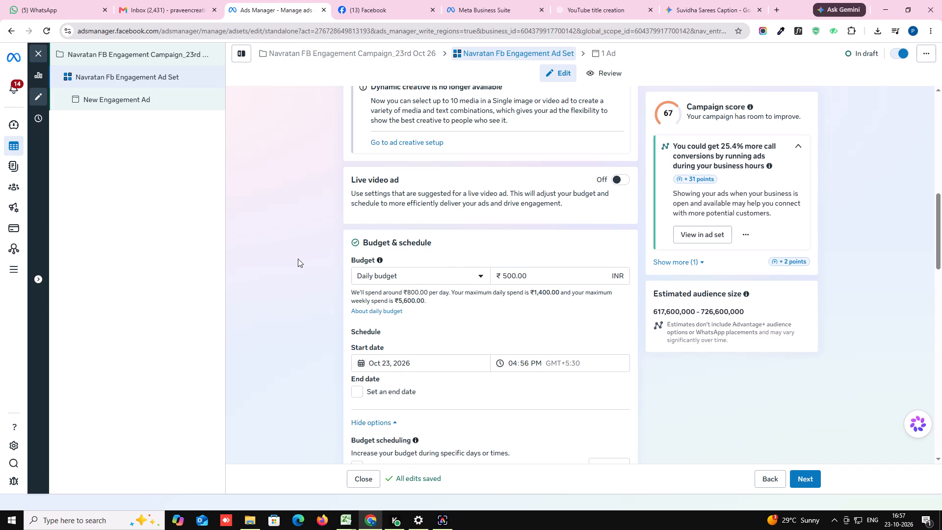
# Search the saved audiences for "navr" and apply "Navratan insta other cities 26 4th Aug" to the ad set.
pyautogui.scroll(-5, 302, 263)
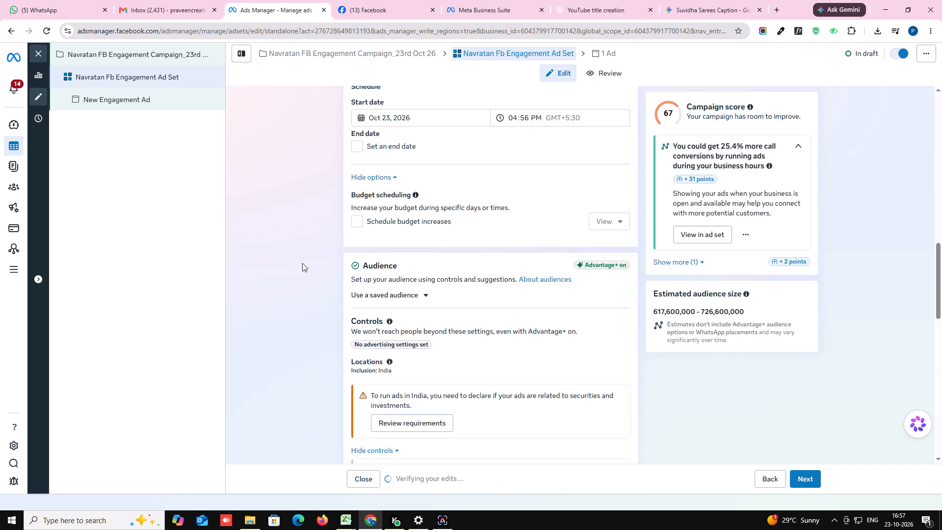
pyautogui.scroll(-2, 302, 263)
pyautogui.click(427, 195)
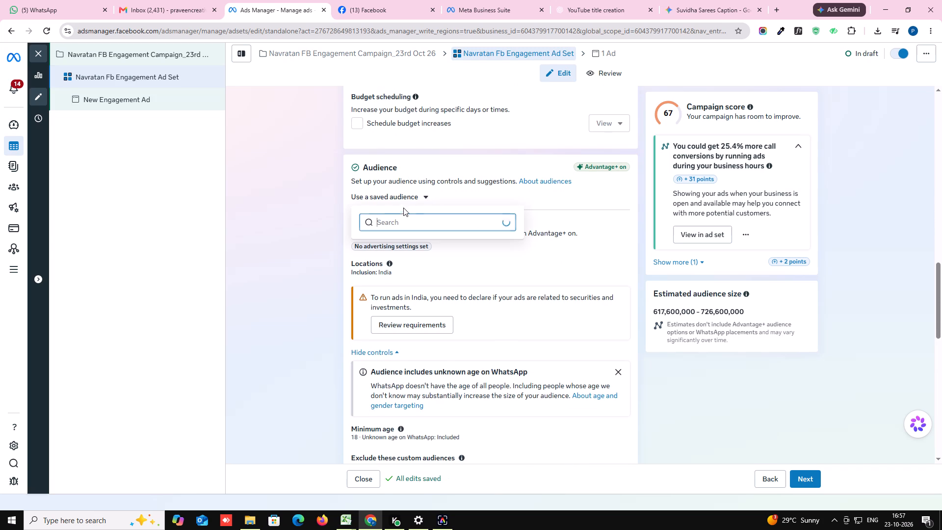
pyautogui.write('navr')
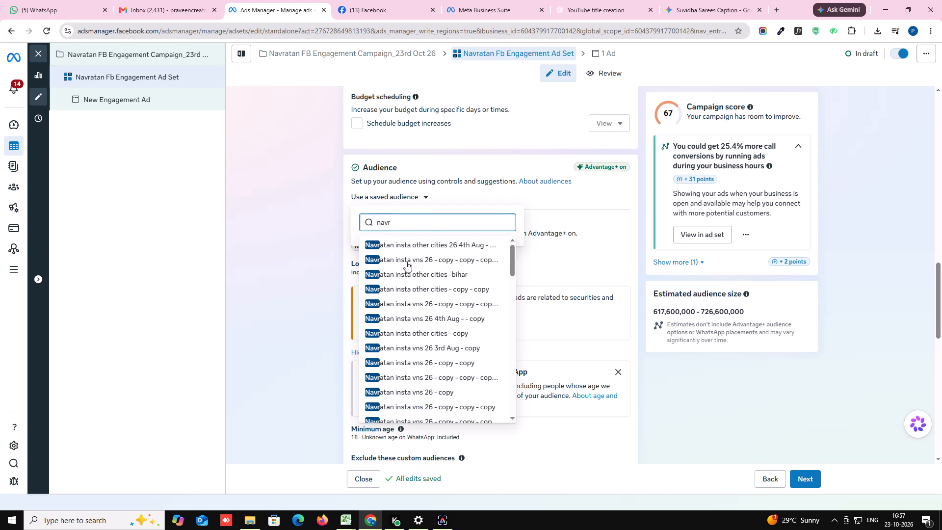
pyautogui.click(408, 245)
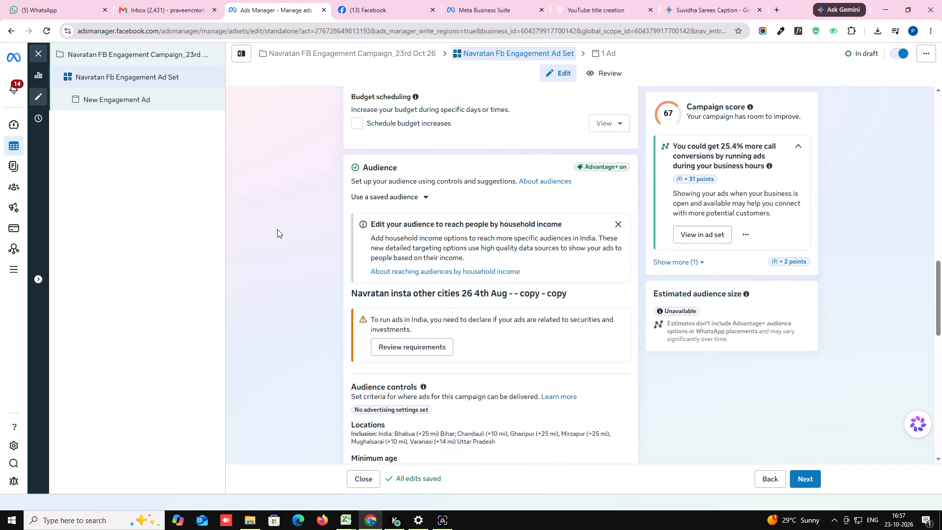
# Limit the ad set's placement platforms to Facebook by excluding Instagram, WhatsApp and Audience Network.
pyautogui.scroll(-5, 291, 248)
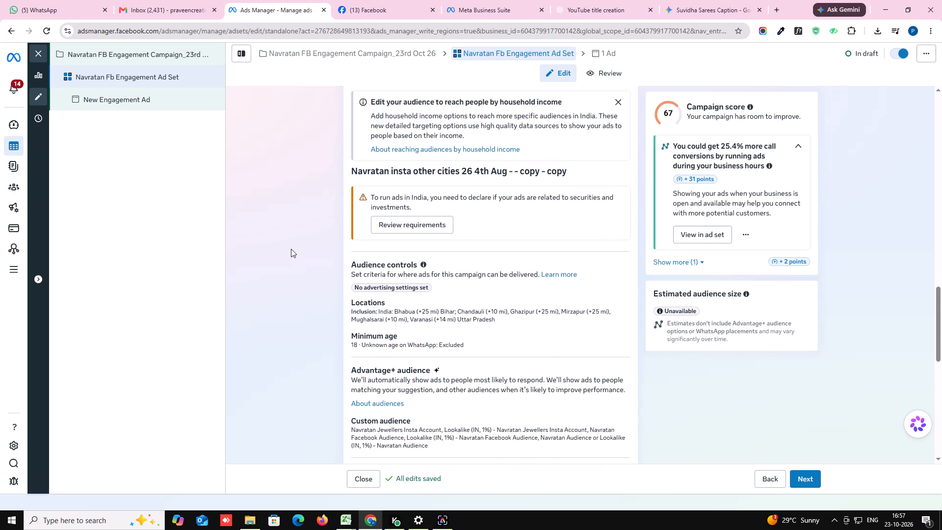
pyautogui.scroll(-3, 291, 249)
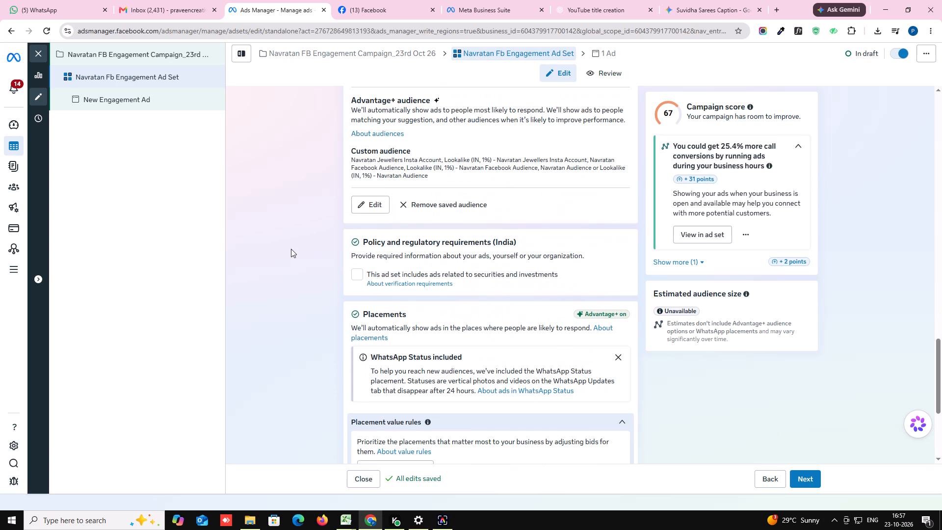
pyautogui.scroll(-4, 291, 249)
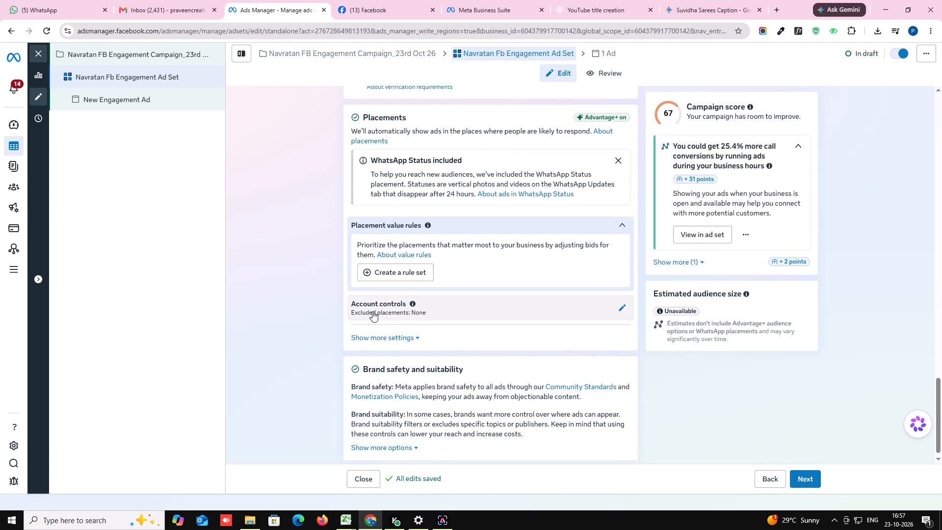
pyautogui.click(388, 335)
pyautogui.scroll(-3, 292, 286)
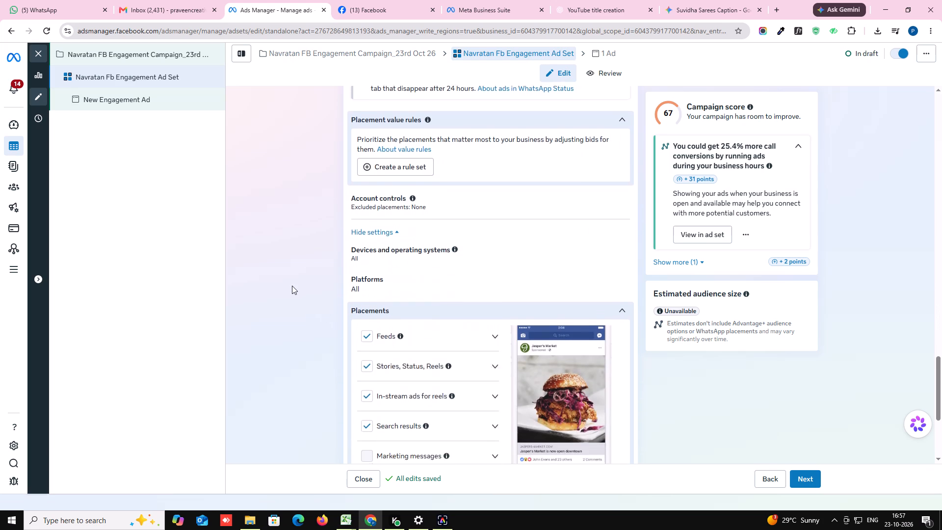
pyautogui.click(619, 241)
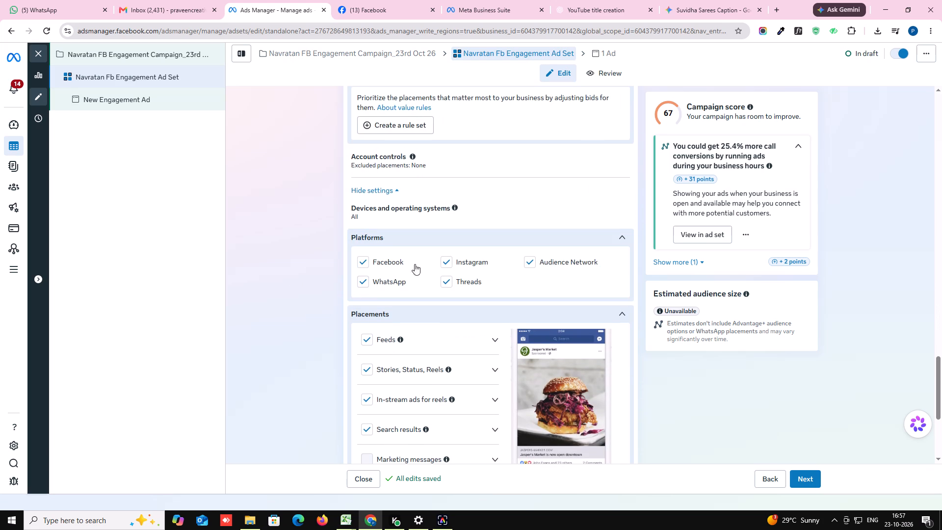
pyautogui.click(442, 260)
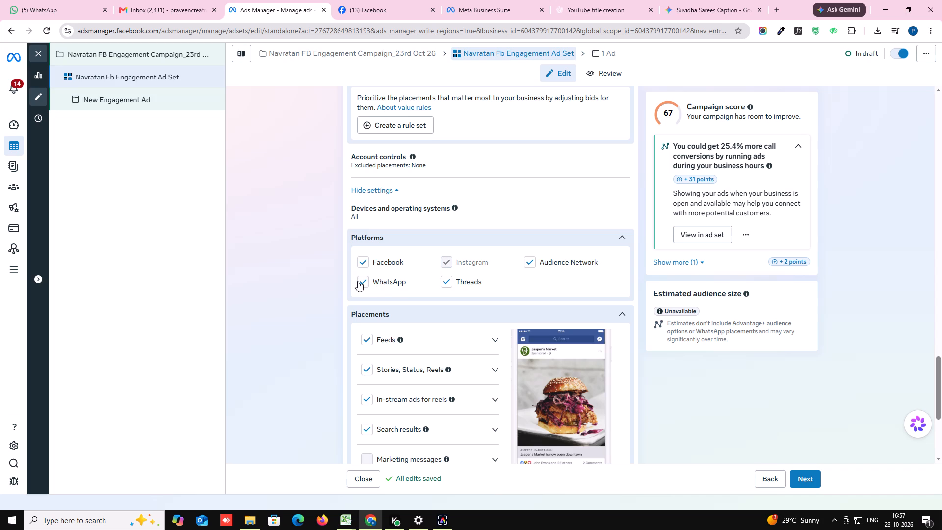
pyautogui.click(358, 281)
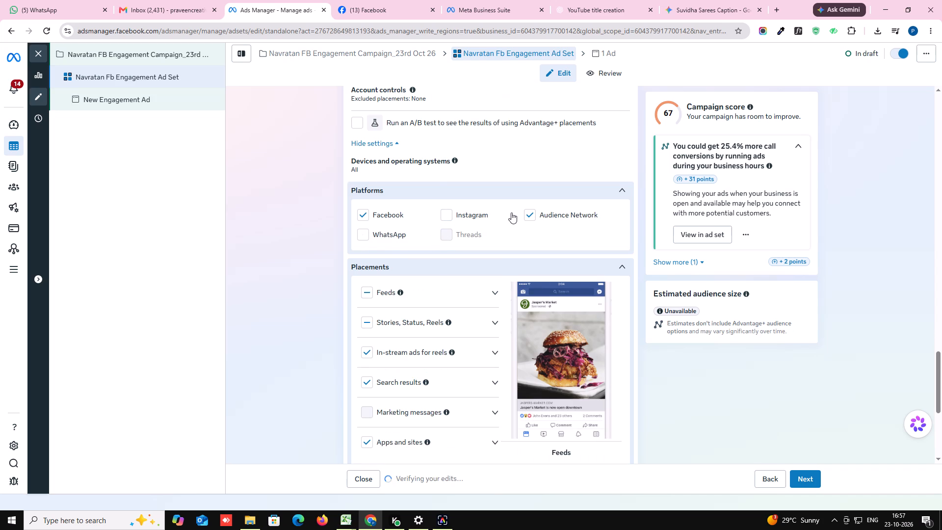
pyautogui.click(526, 212)
pyautogui.click(532, 394)
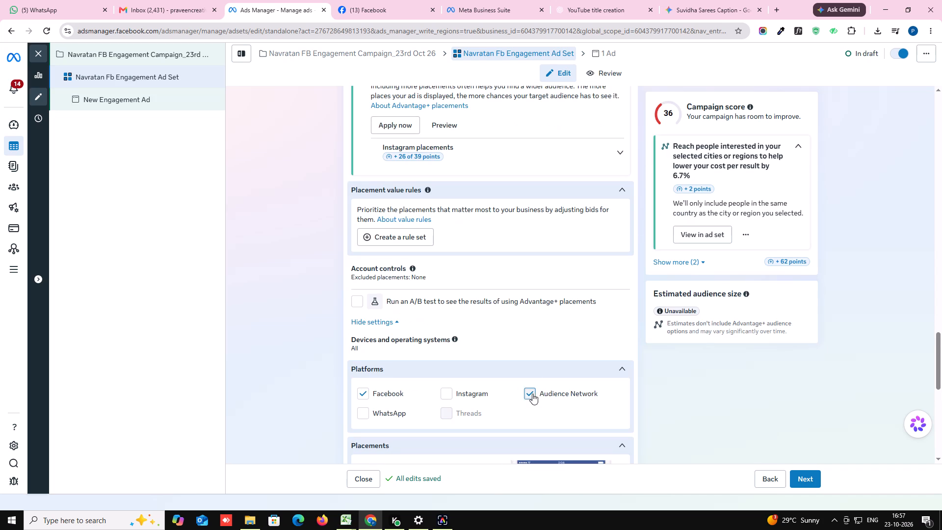
# Disable limited spending to excluded placements for the ad set.
pyautogui.scroll(-6, 276, 307)
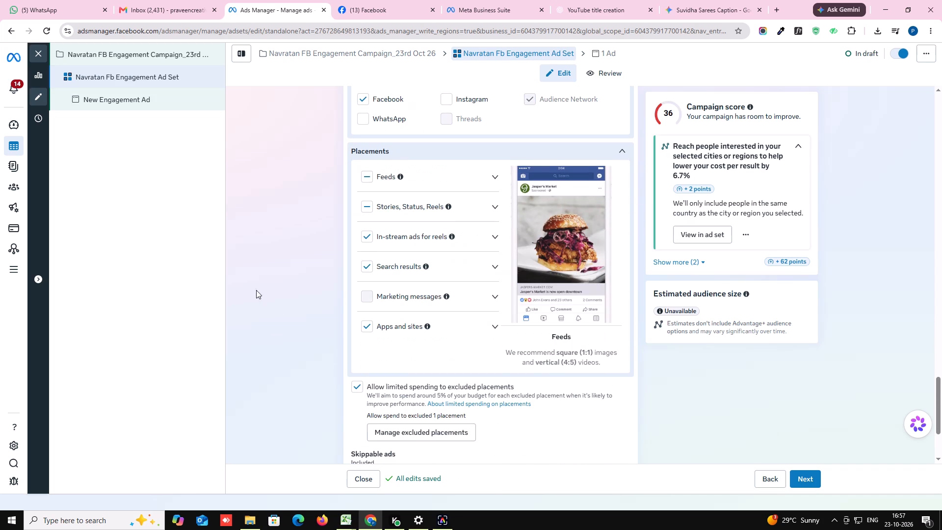
pyautogui.scroll(-1, 241, 292)
pyautogui.click(353, 336)
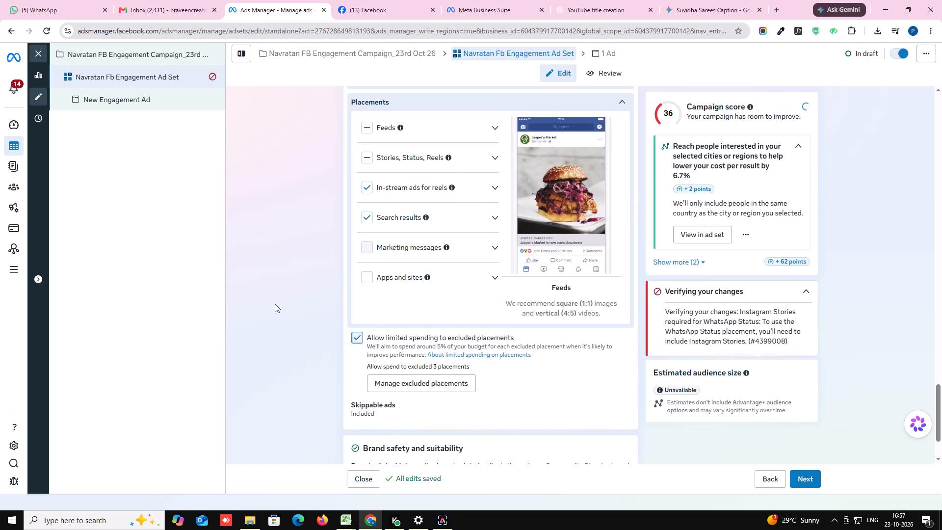
pyautogui.scroll(-3, 274, 302)
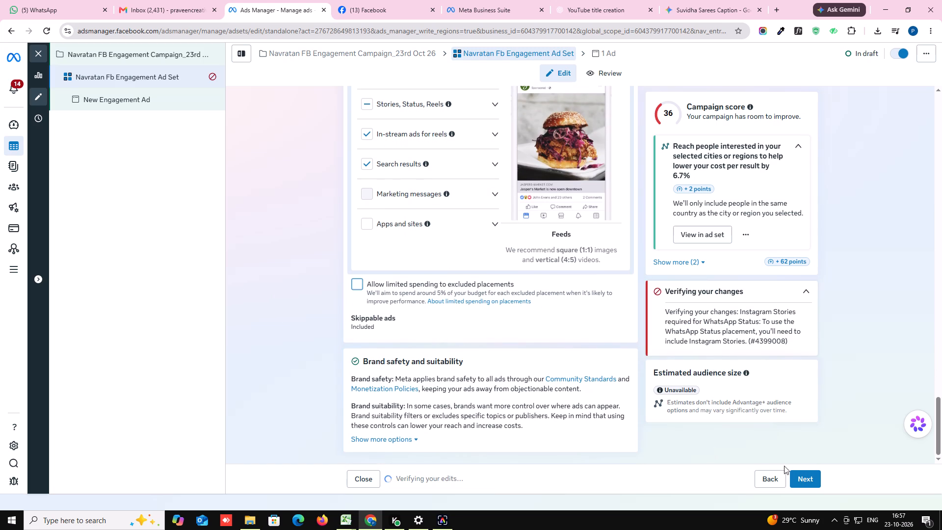
# Check the search results, in-stream reels and stories placement groups, and continue to the New Engagement Ad.
pyautogui.scroll(2, 416, 311)
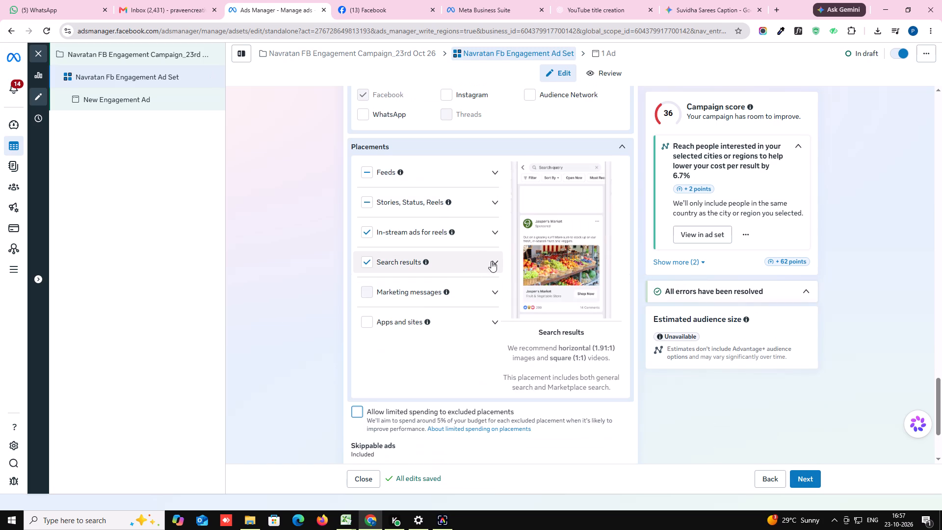
pyautogui.click(491, 261)
pyautogui.click(493, 237)
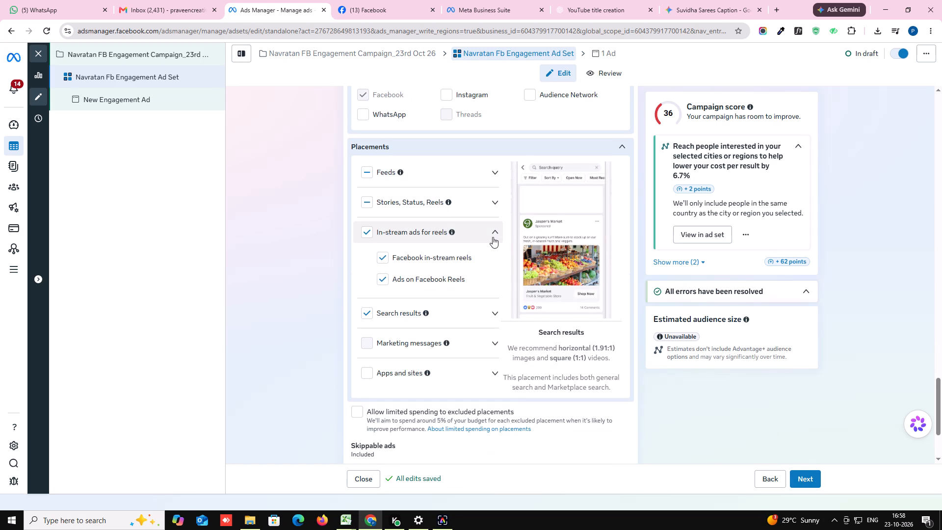
pyautogui.click(494, 203)
pyautogui.scroll(-2, 456, 265)
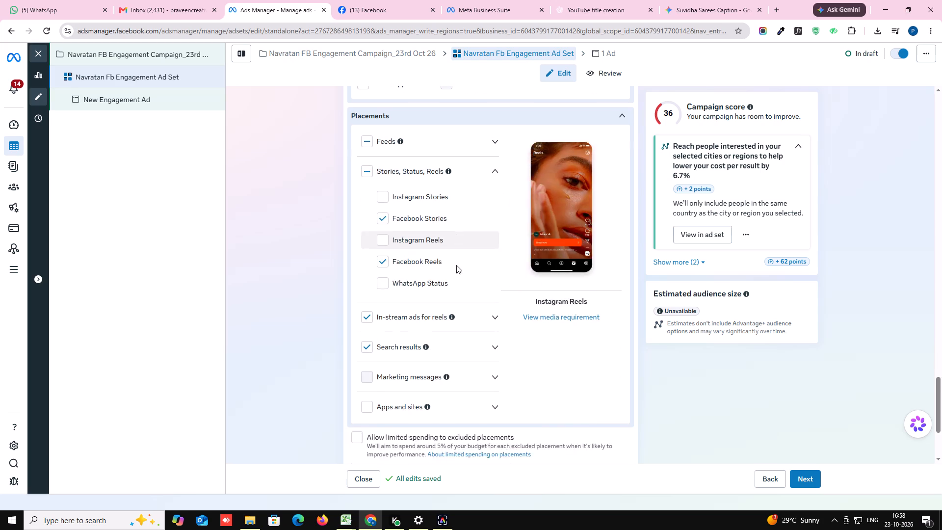
pyautogui.click(805, 477)
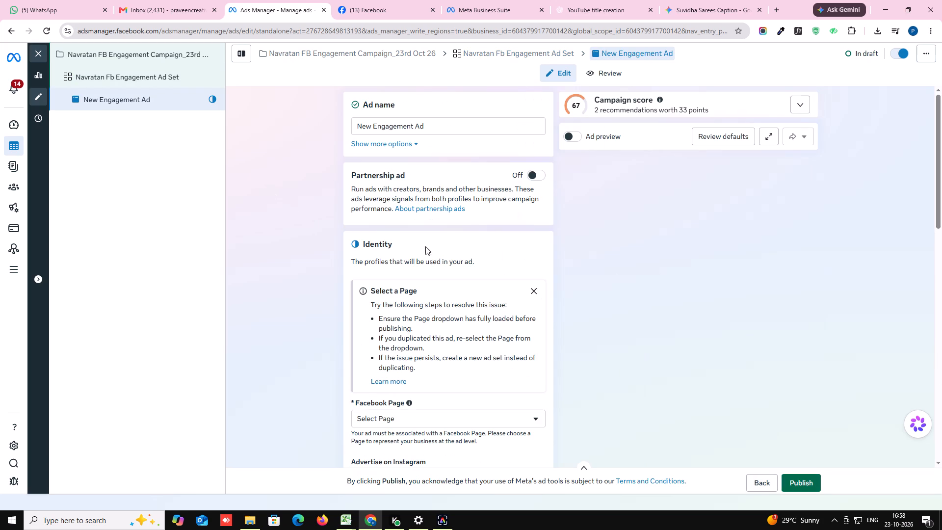
# Dismiss the page-selection notice and choose Navratan Jewellers, listed under navratanjewellersvns, as the ad's Facebook Page.
pyautogui.click(531, 290)
pyautogui.click(395, 296)
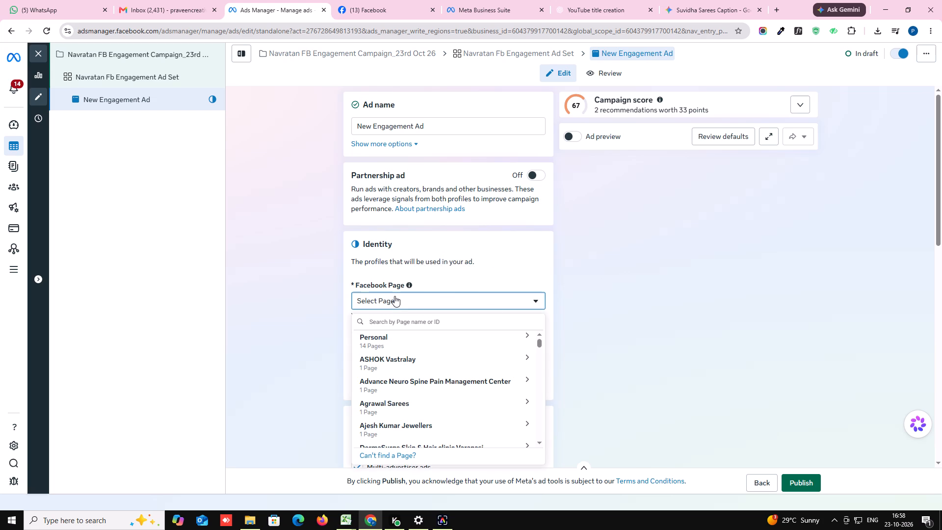
pyautogui.click(392, 342)
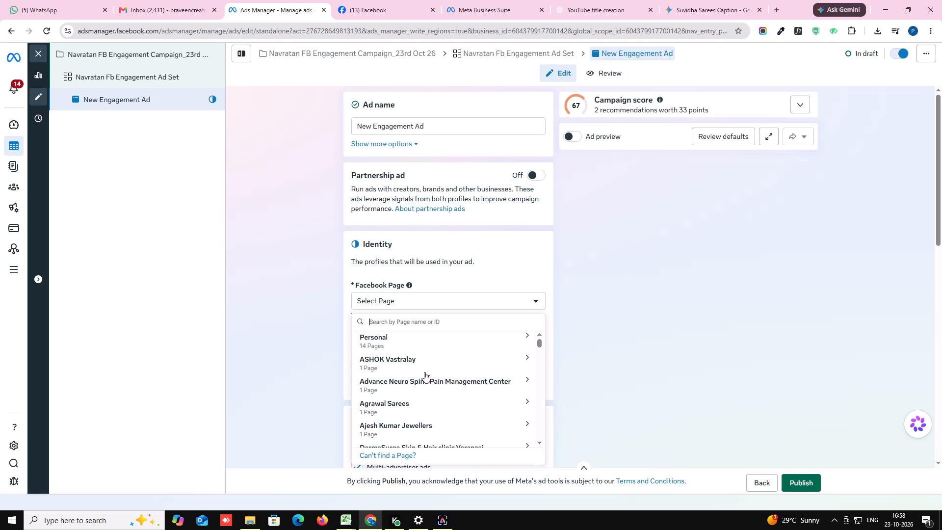
pyautogui.scroll(-3, 391, 393)
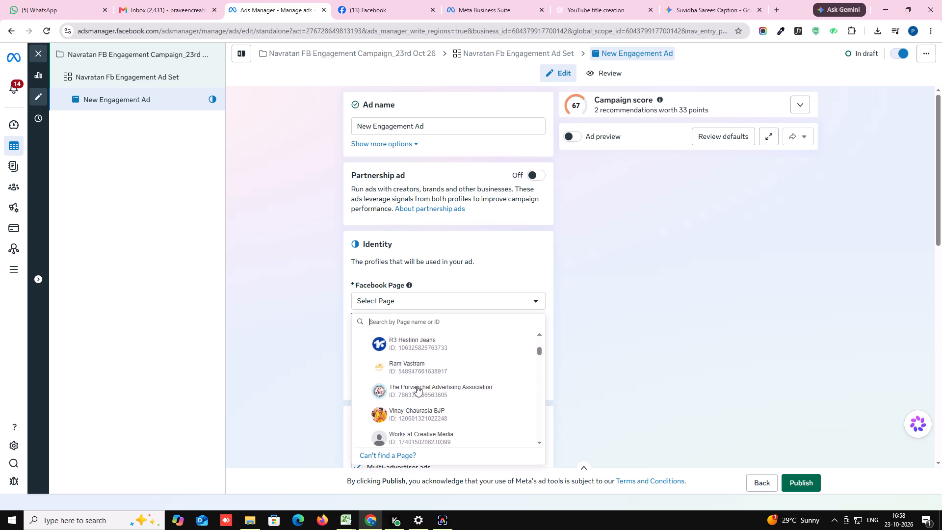
pyautogui.scroll(-3, 418, 384)
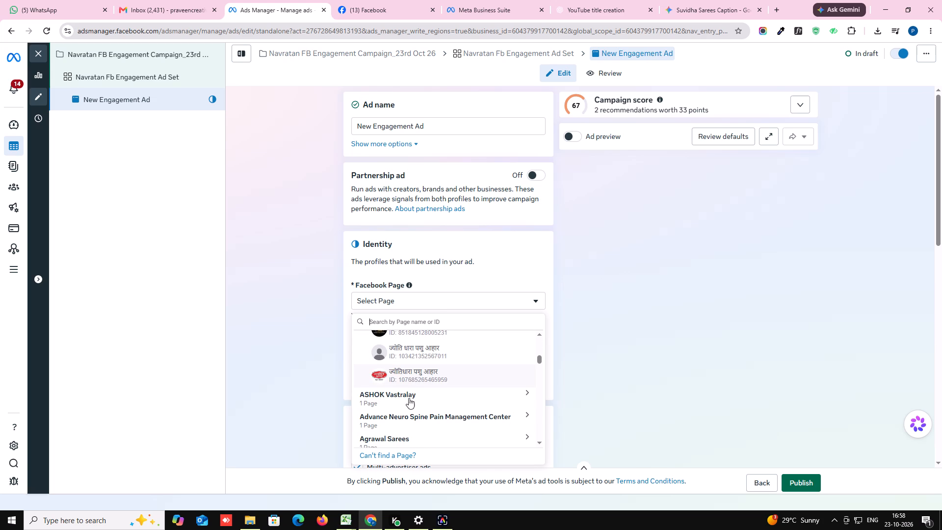
pyautogui.scroll(-4, 405, 401)
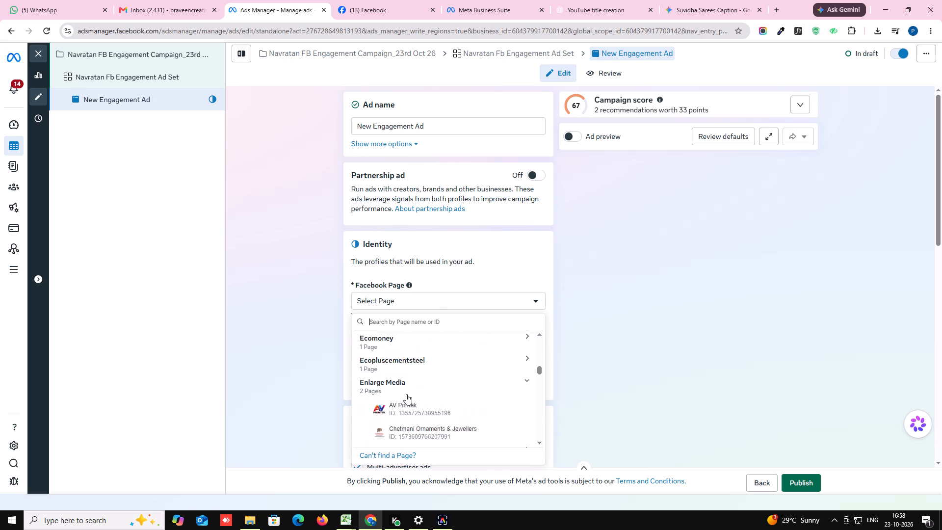
pyautogui.scroll(-4, 406, 393)
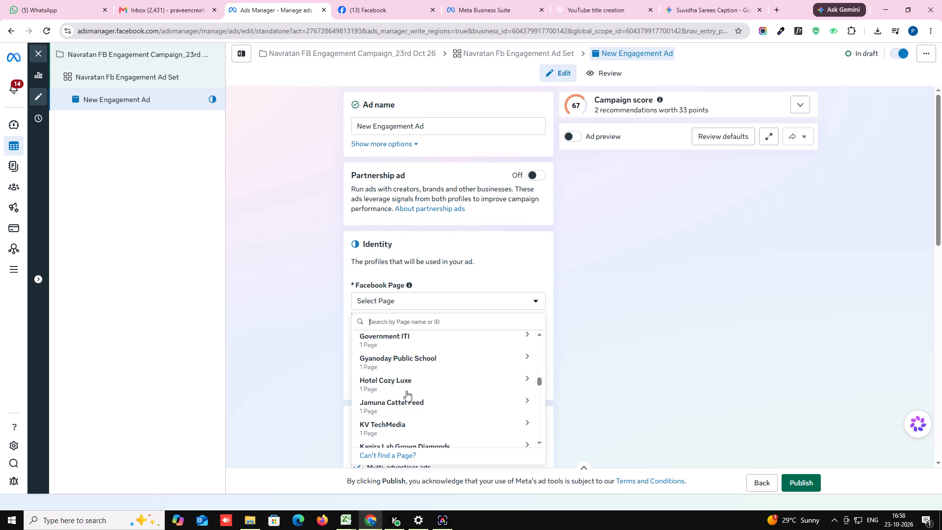
pyautogui.scroll(-3, 406, 391)
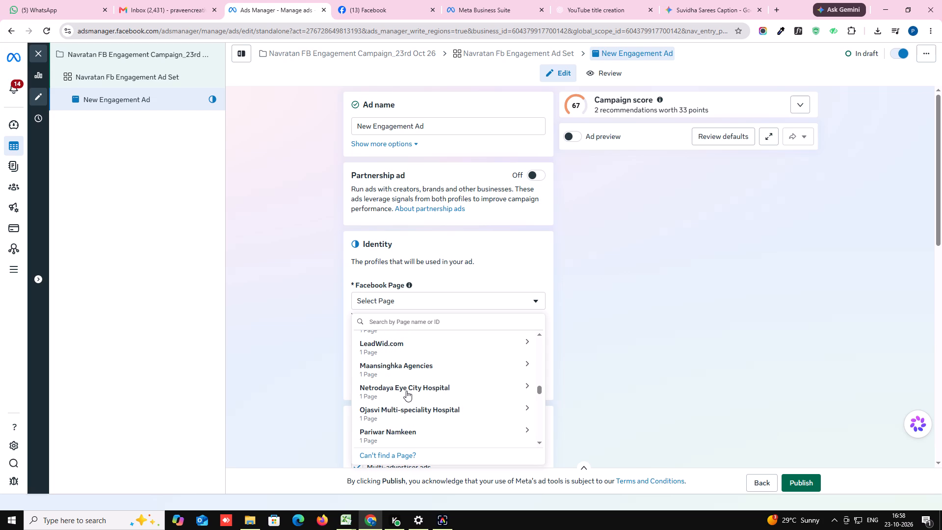
pyautogui.scroll(1, 406, 389)
pyautogui.scroll(-2, 404, 386)
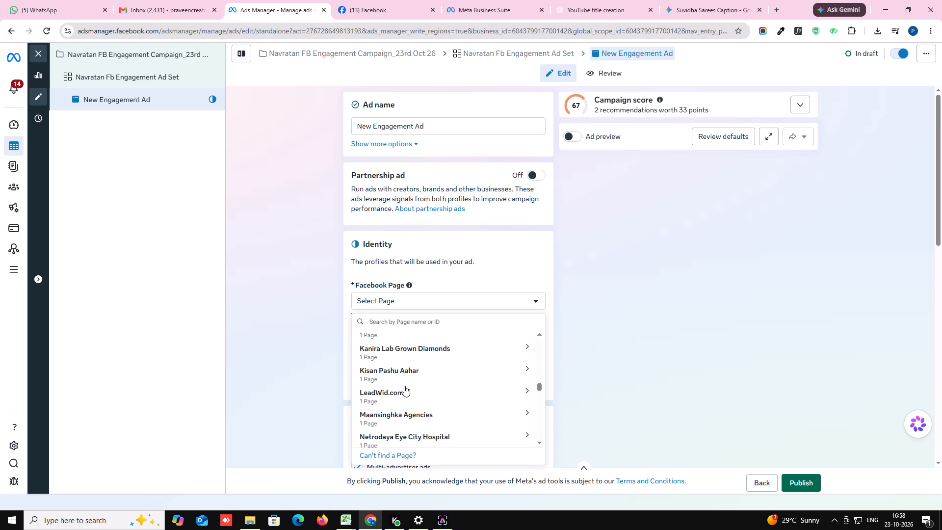
pyautogui.scroll(-4, 404, 386)
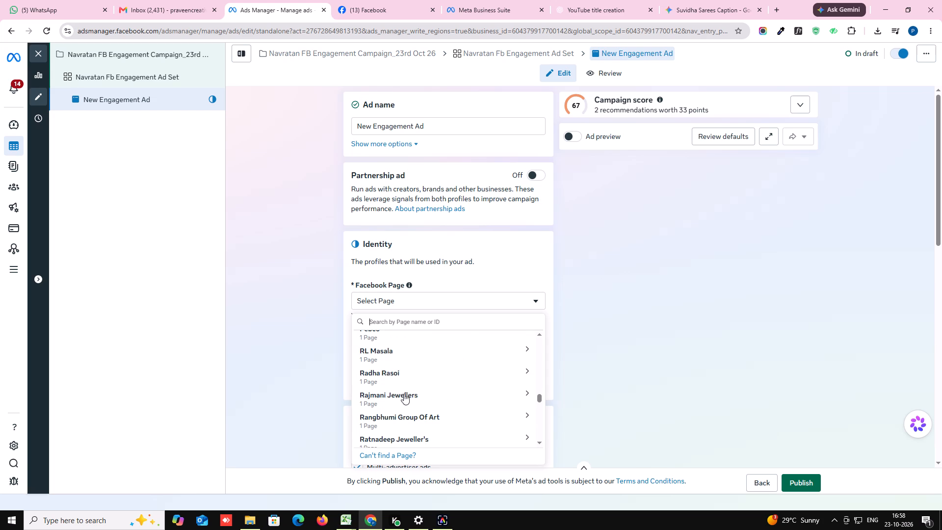
pyautogui.scroll(-2, 408, 379)
pyautogui.scroll(-3, 451, 403)
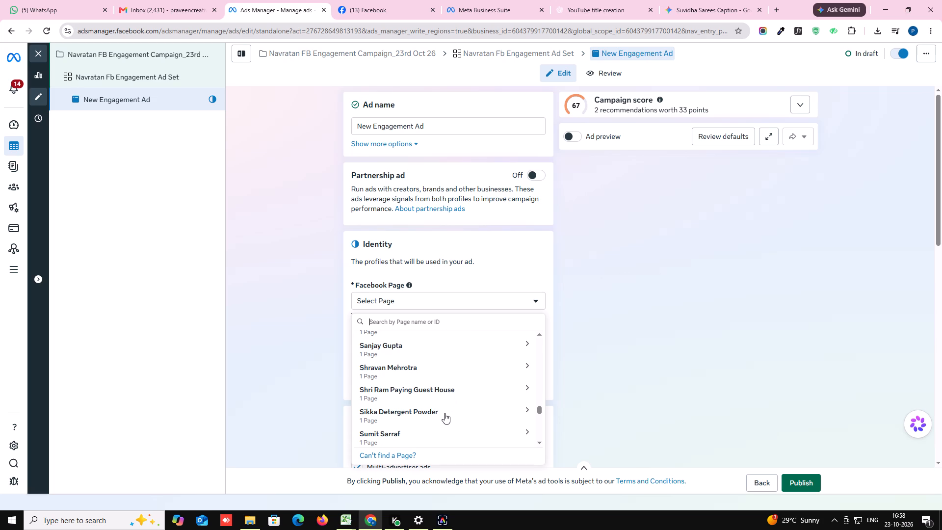
pyautogui.scroll(-2, 409, 398)
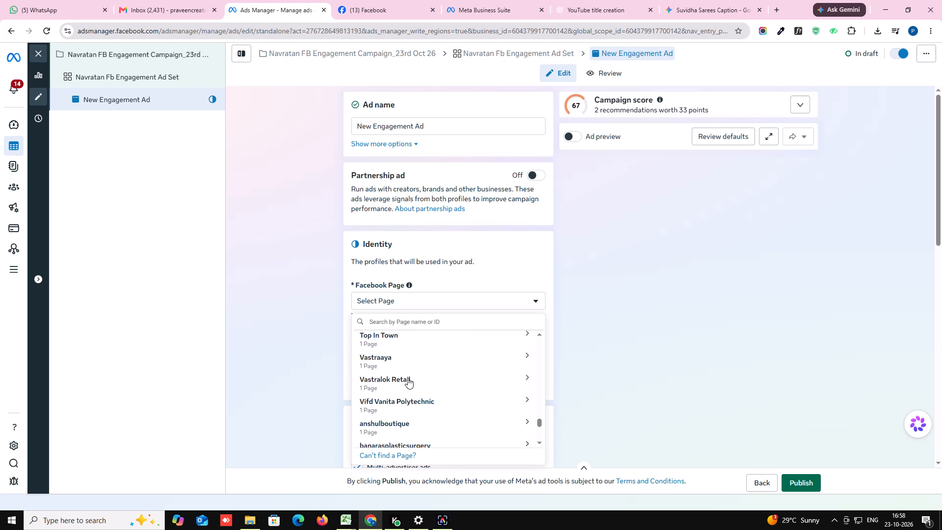
pyautogui.scroll(-4, 408, 381)
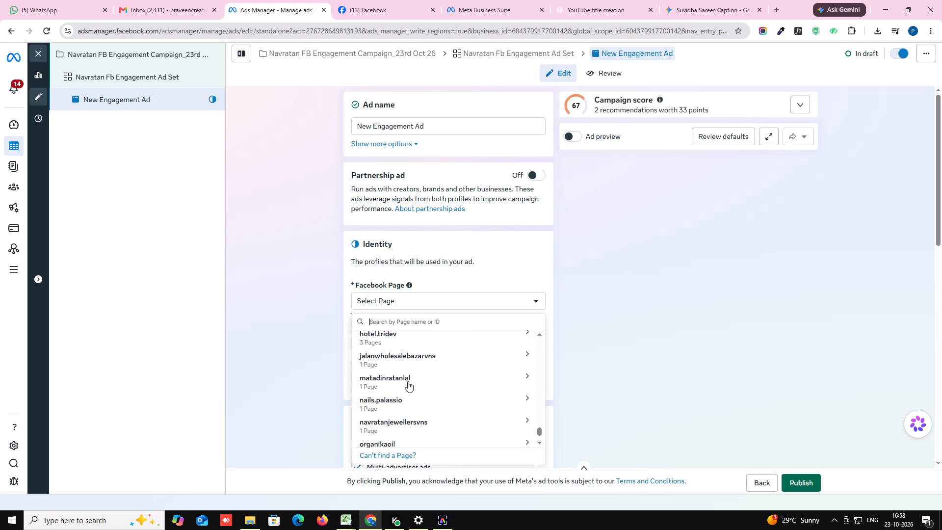
pyautogui.click(407, 383)
pyautogui.click(399, 394)
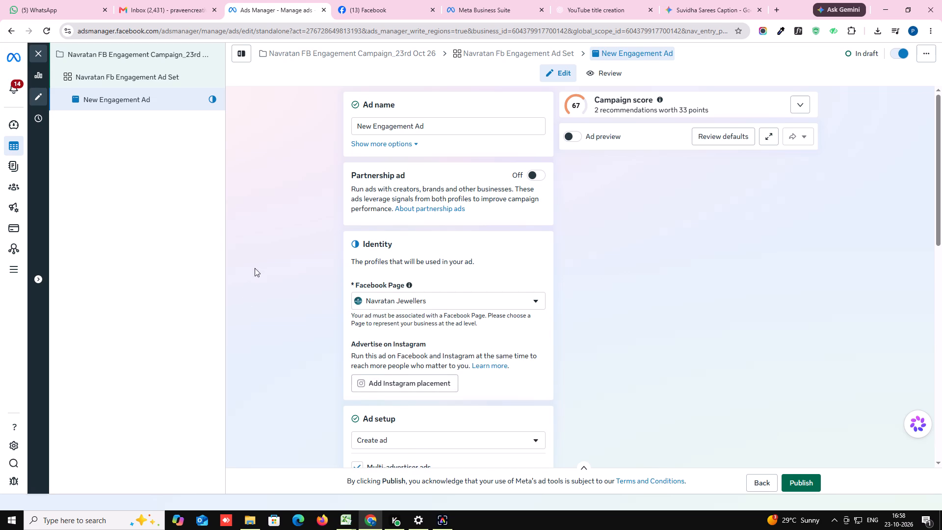
# Change the ad setup to use an existing post.
pyautogui.scroll(-4, 254, 194)
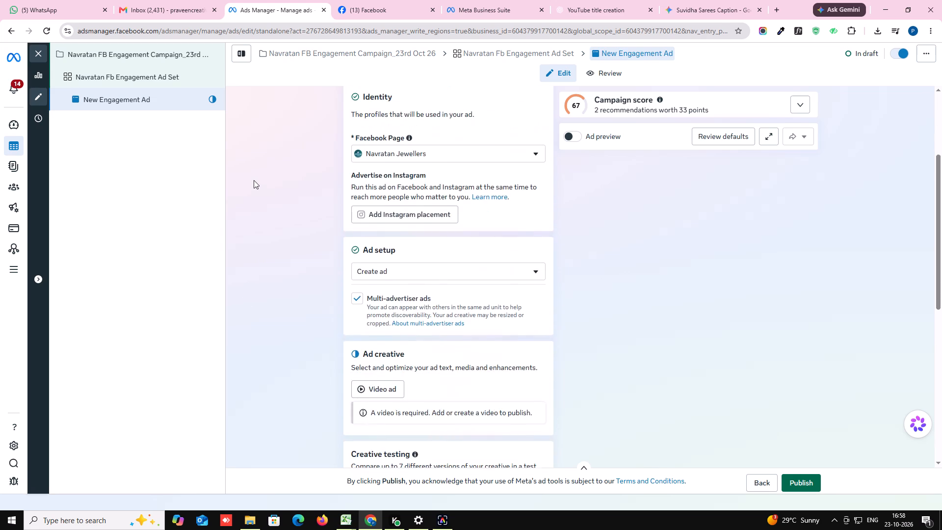
pyautogui.click(391, 220)
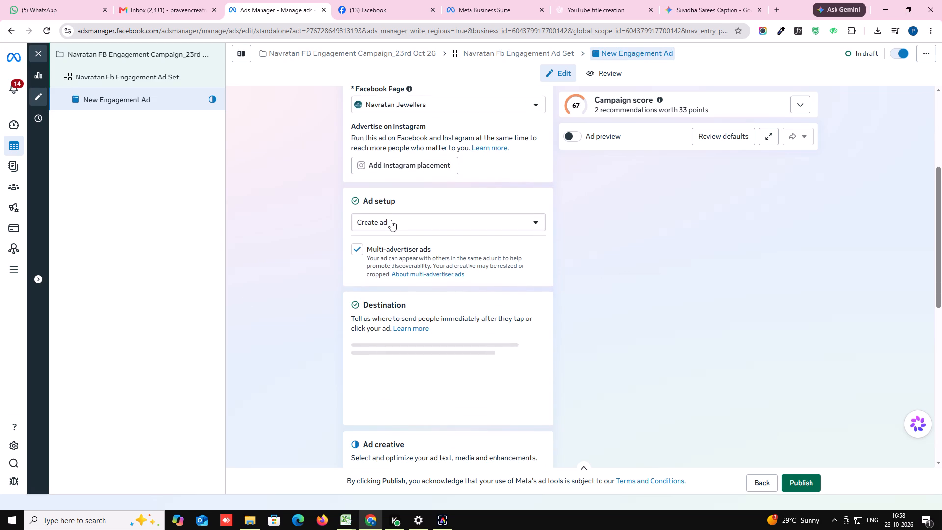
pyautogui.click(395, 262)
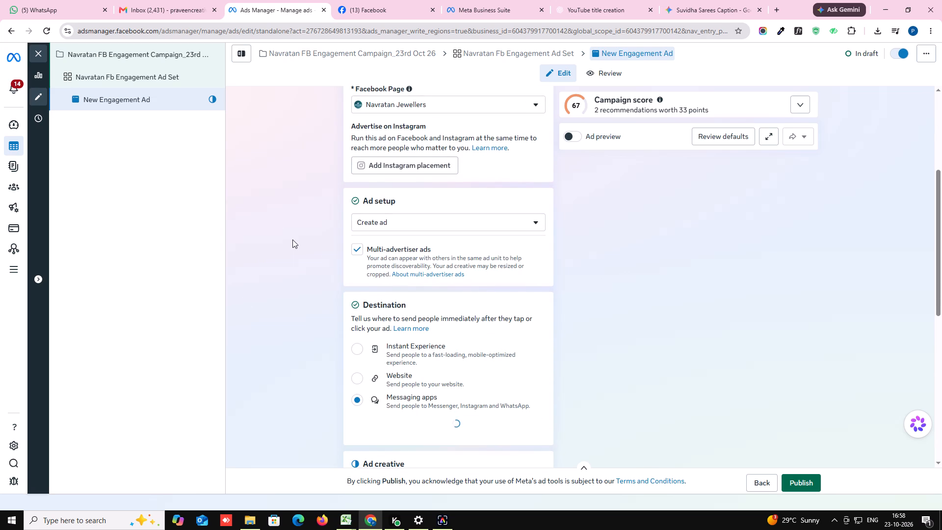
# Select the "JEWELLERY LO, BIKE JEETO!" Facebook video post of Oct 23, 2026 as the ad creative.
pyautogui.click(385, 347)
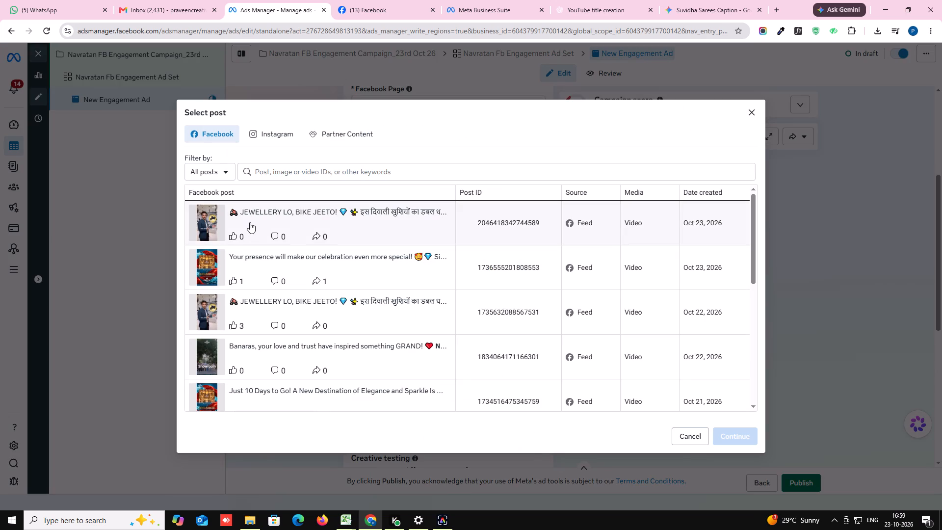
pyautogui.click(249, 222)
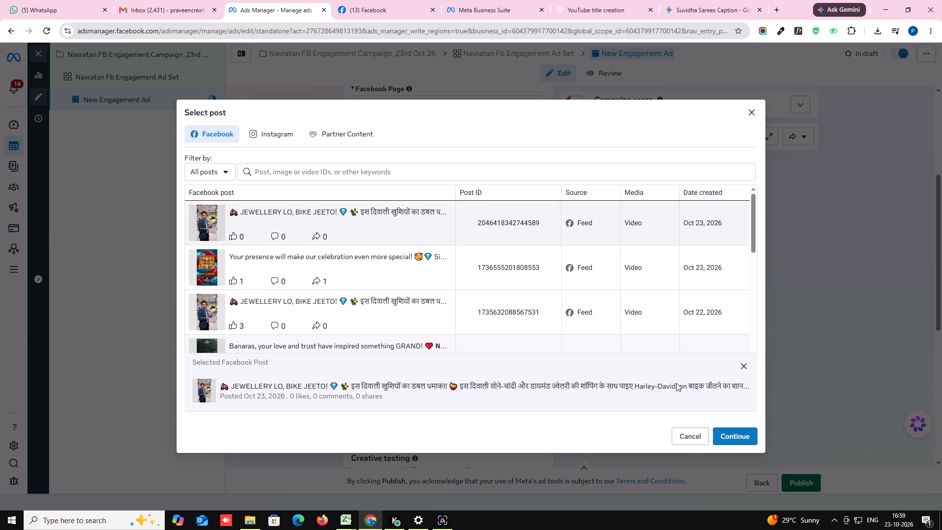
pyautogui.click(737, 432)
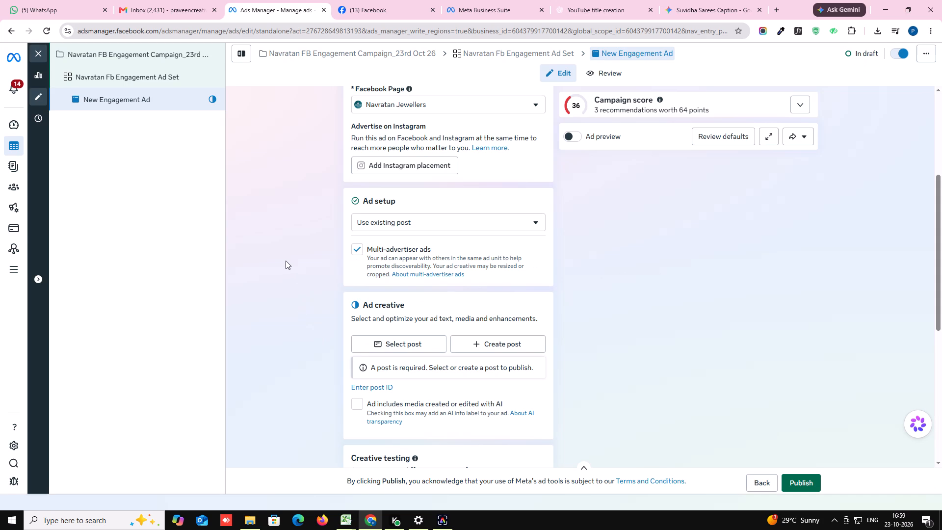
pyautogui.scroll(-1, 286, 253)
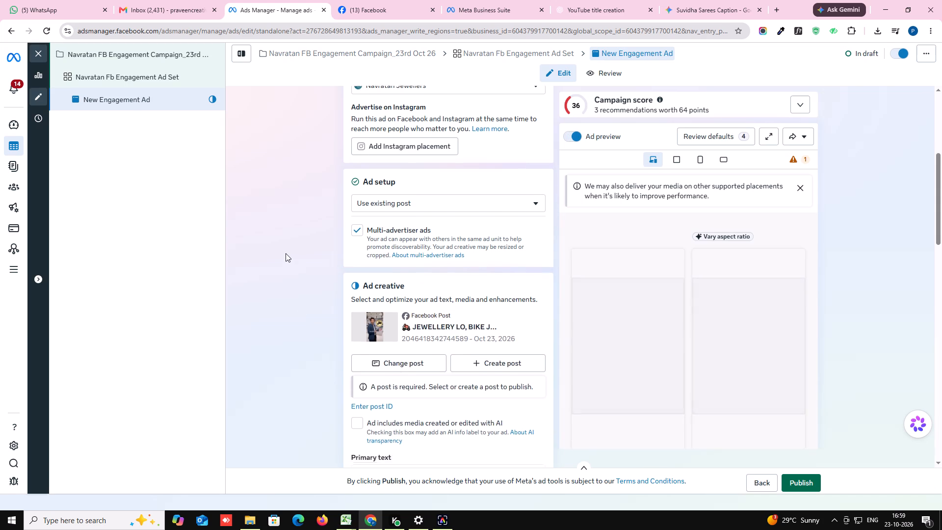
# Change the ad's post to the "JEWELLERY LO, BIKE JEETO!" Facebook video post dated Oct 22, 2026.
pyautogui.click(399, 329)
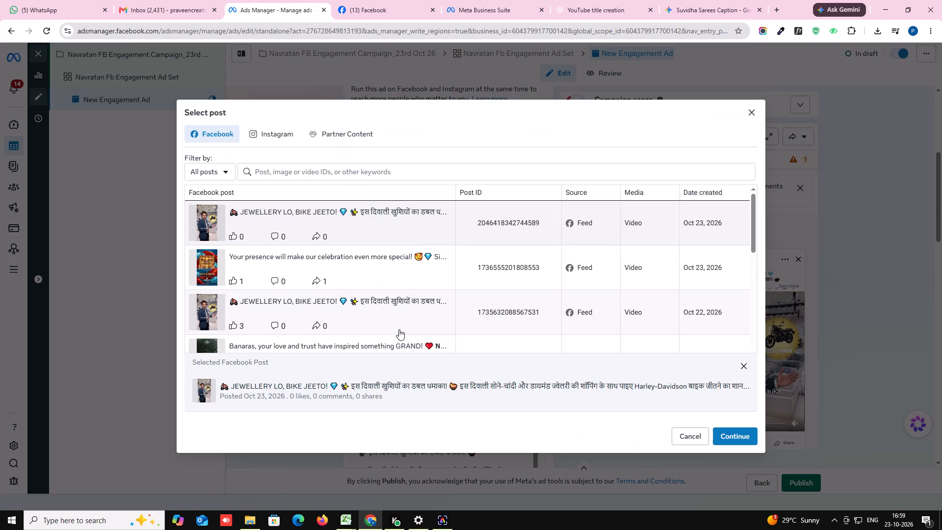
pyautogui.click(313, 303)
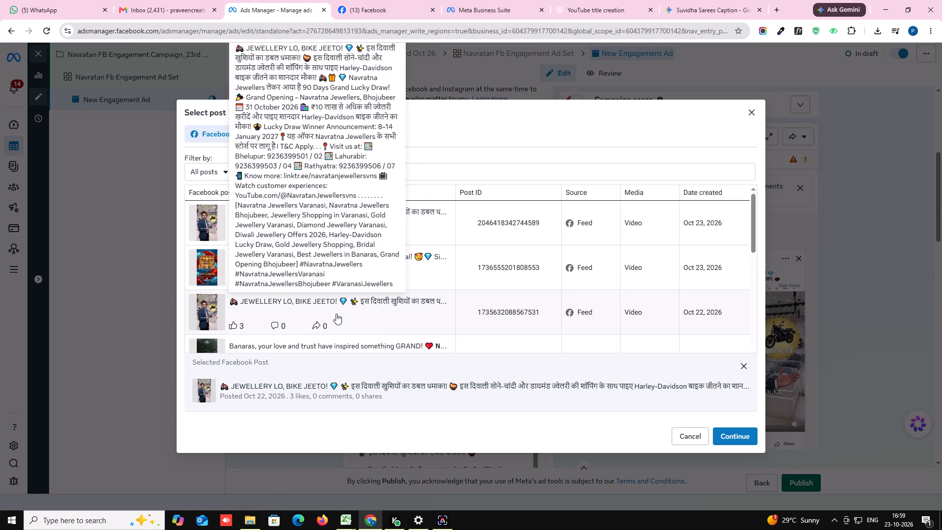
pyautogui.scroll(-1, 558, 308)
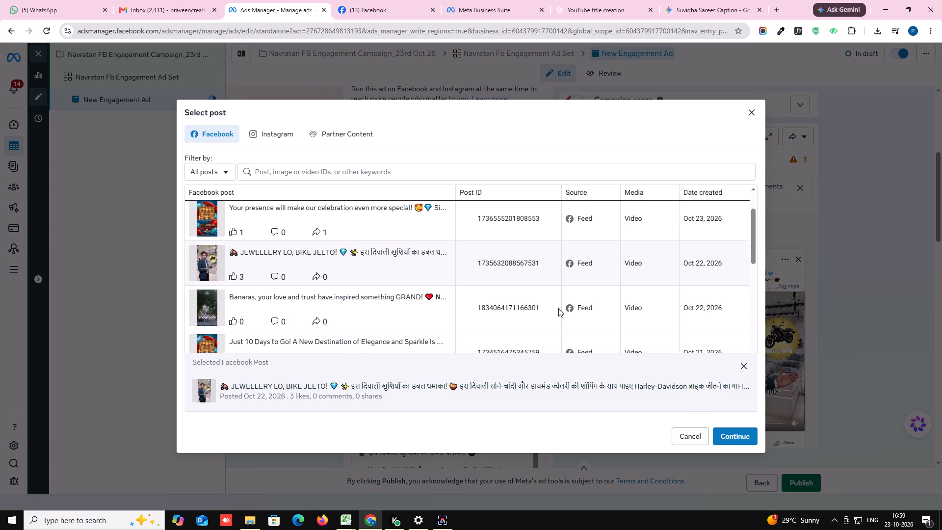
pyautogui.click(742, 433)
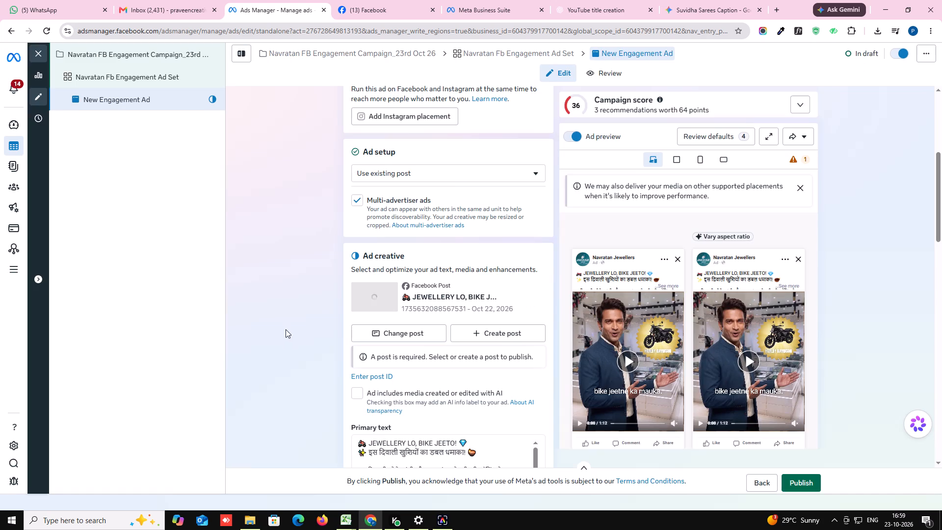
# Review the ad's primary text, call to action, website URL, enhancements and creative testing settings.
pyautogui.scroll(-3, 285, 280)
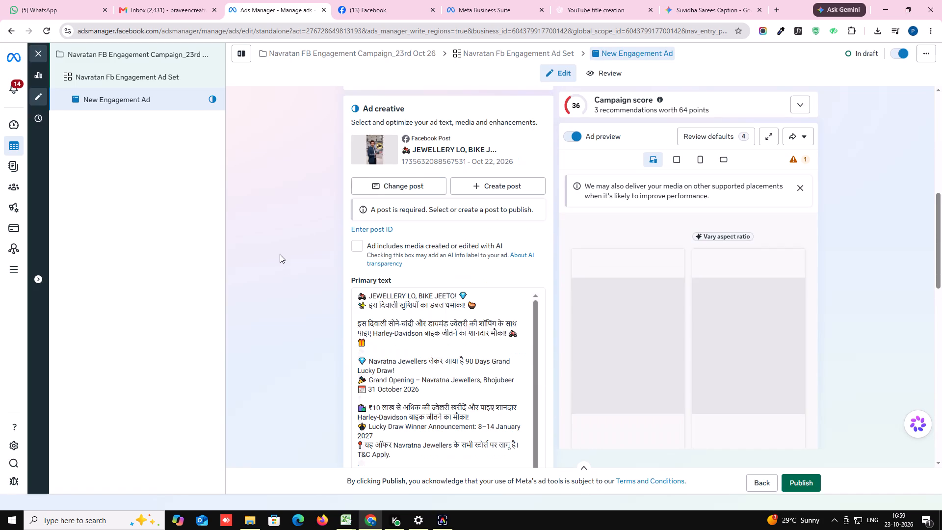
pyautogui.scroll(-2, 277, 255)
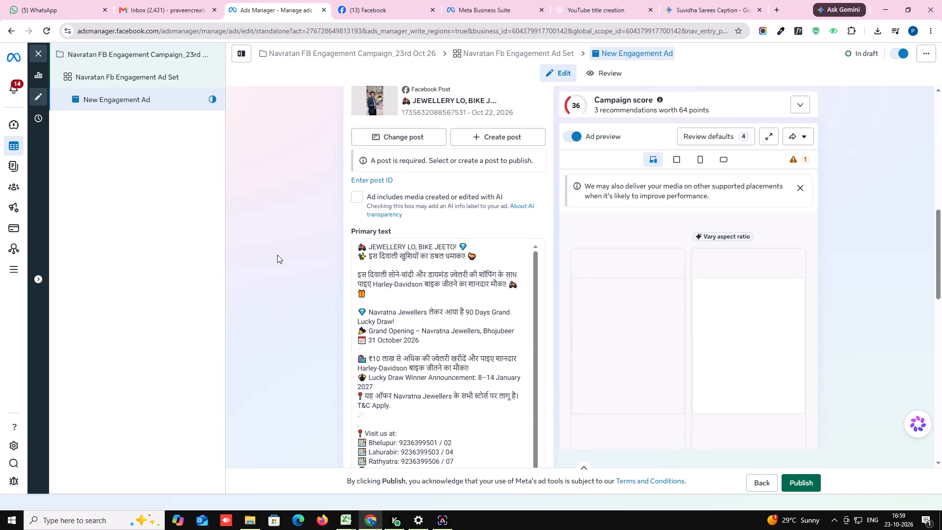
pyautogui.scroll(-1, 277, 255)
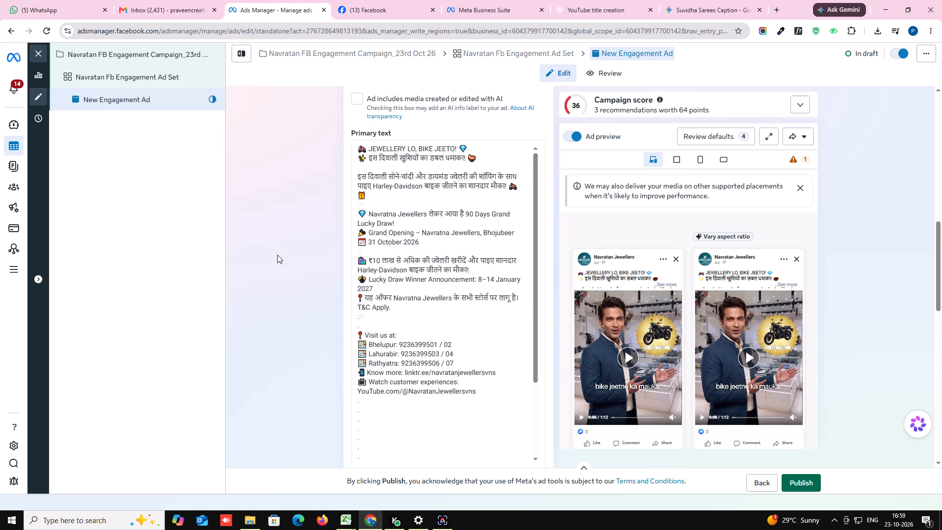
pyautogui.scroll(-4, 277, 255)
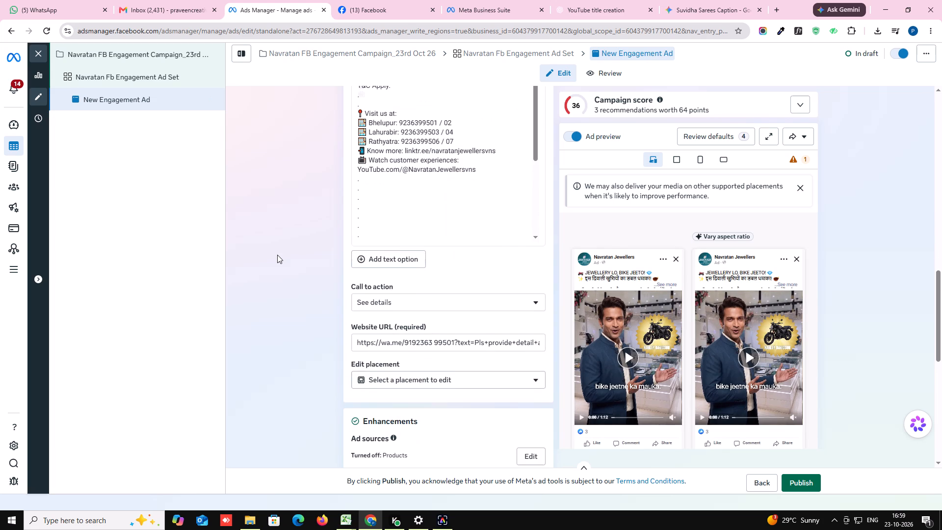
pyautogui.scroll(-4, 277, 255)
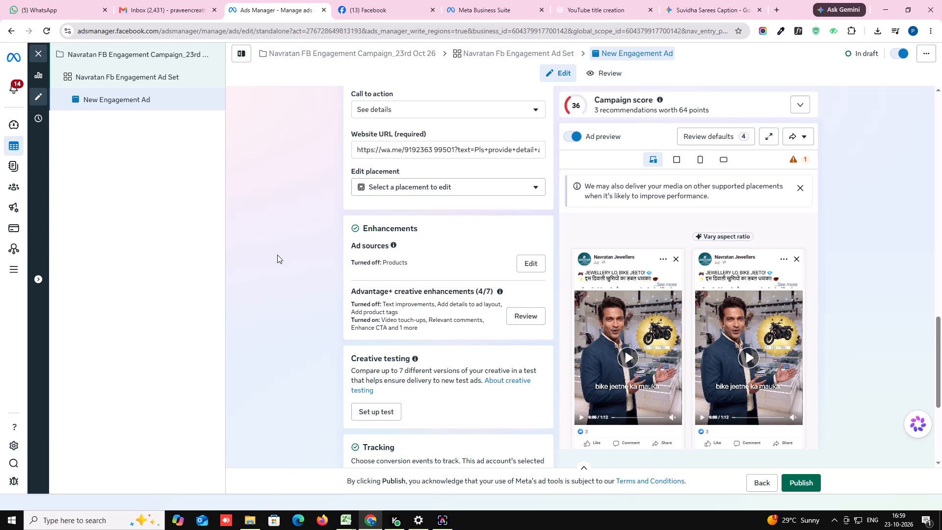
# Check the engagement ad's text, call to action, enhancements and tracking settings, and publish the campaign with its ad set and ad.
pyautogui.scroll(-3, 416, 255)
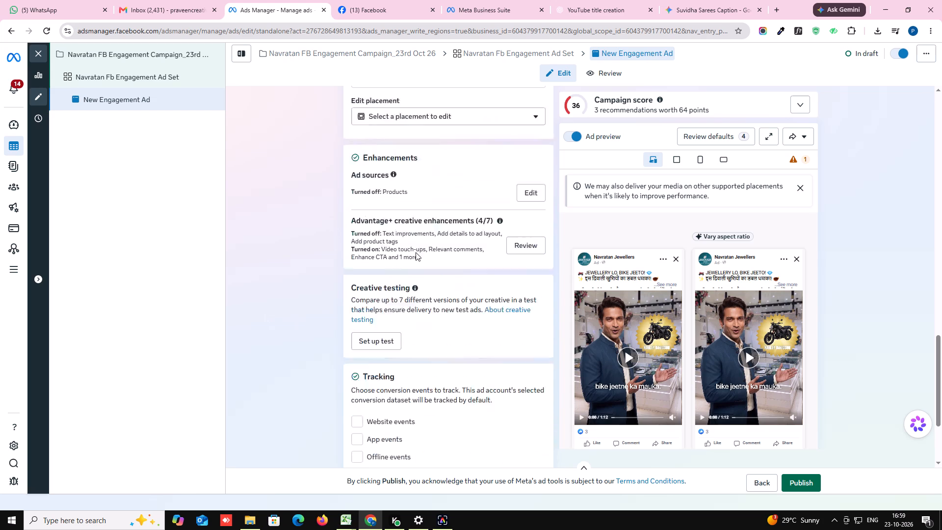
pyautogui.scroll(-4, 417, 246)
pyautogui.scroll(6, 417, 246)
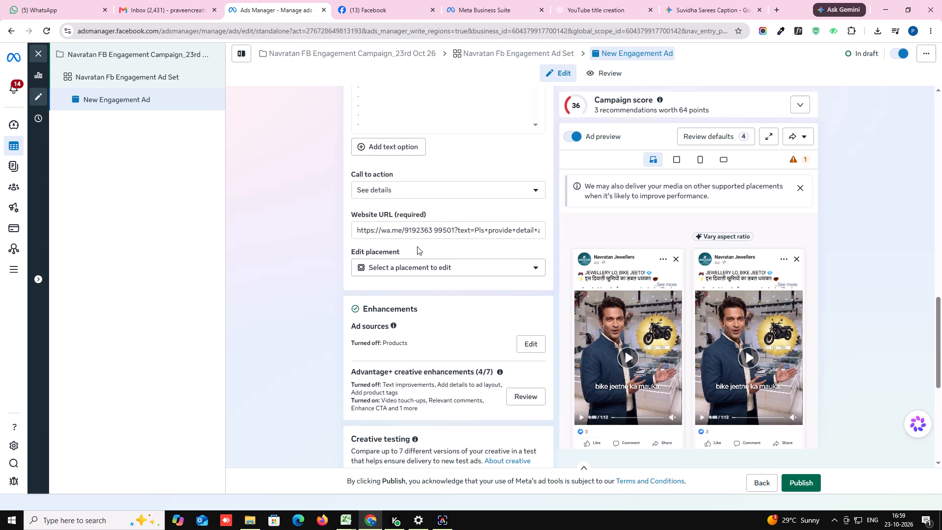
pyautogui.scroll(2, 417, 246)
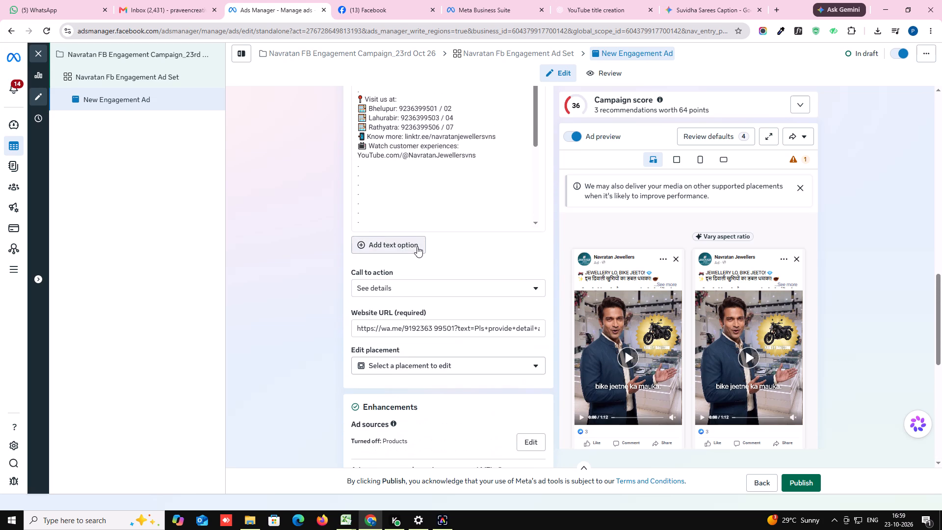
pyautogui.click(800, 475)
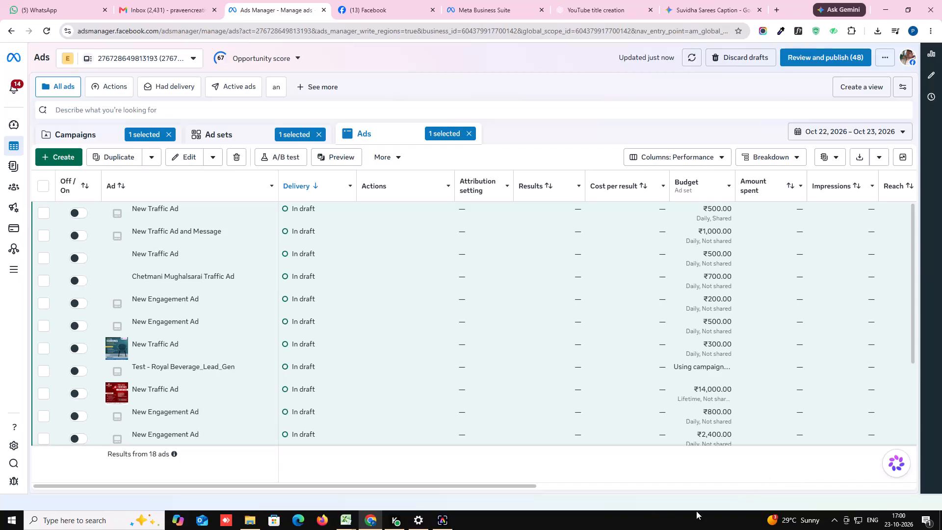
# Open the newly published Navratan engagement ad for editing from the ads list.
pyautogui.scroll(-9, 246, 304)
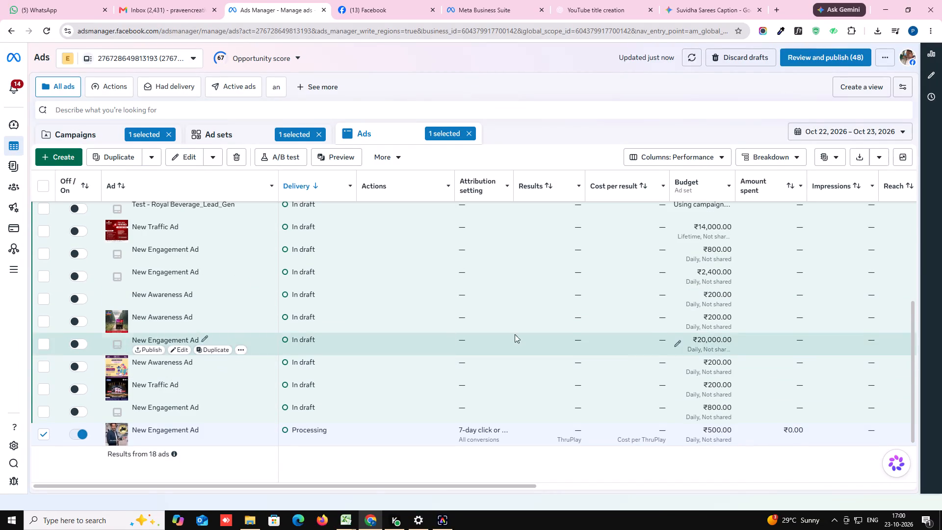
pyautogui.click(183, 439)
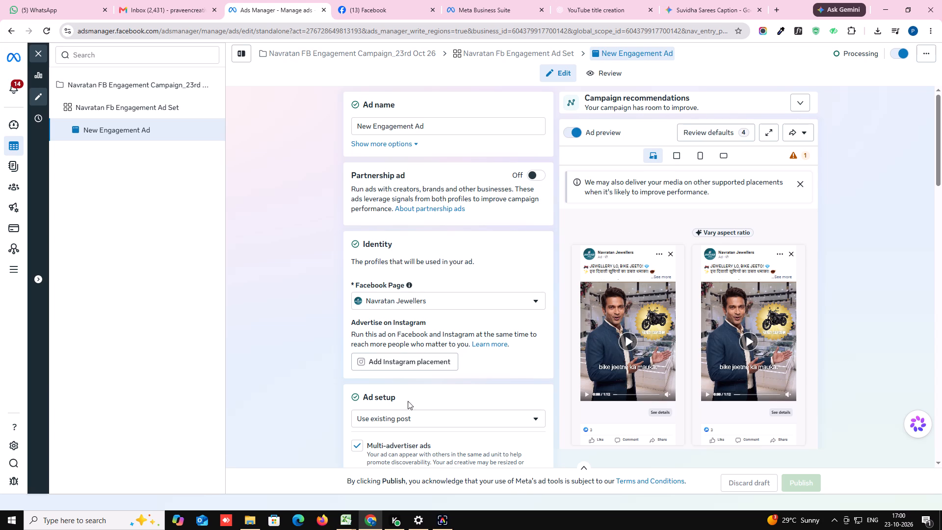
# Look over the engagement ad's setup and primary text, and open the advanced preview of its placements.
pyautogui.scroll(-3, 351, 231)
pyautogui.scroll(-3, 316, 282)
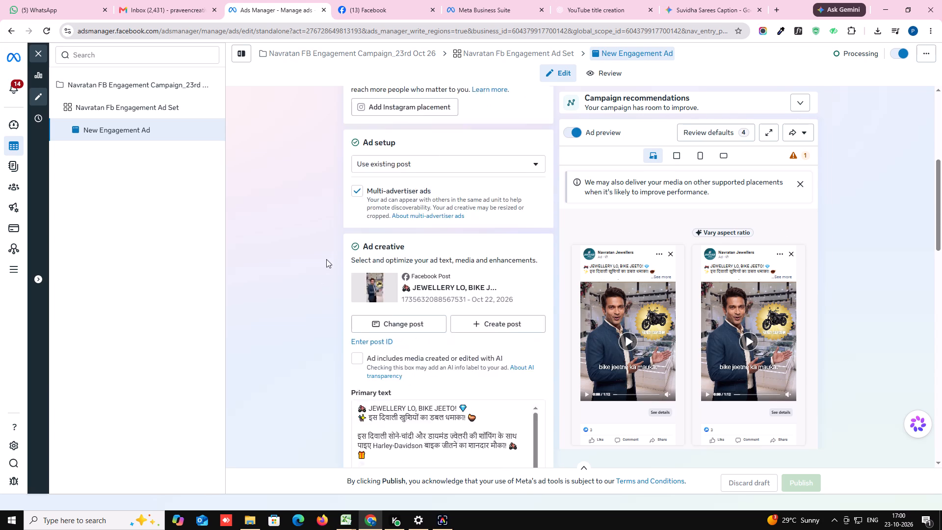
pyautogui.scroll(-4, 339, 255)
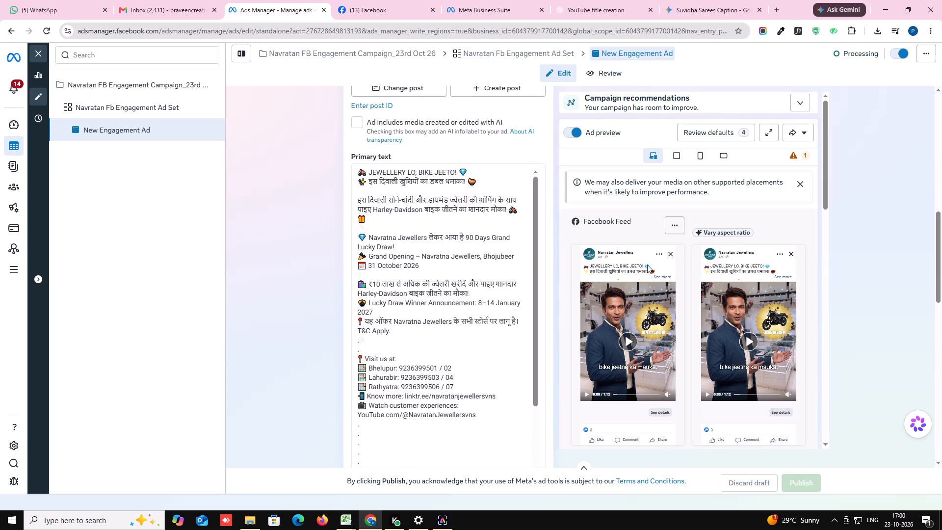
pyautogui.click(770, 132)
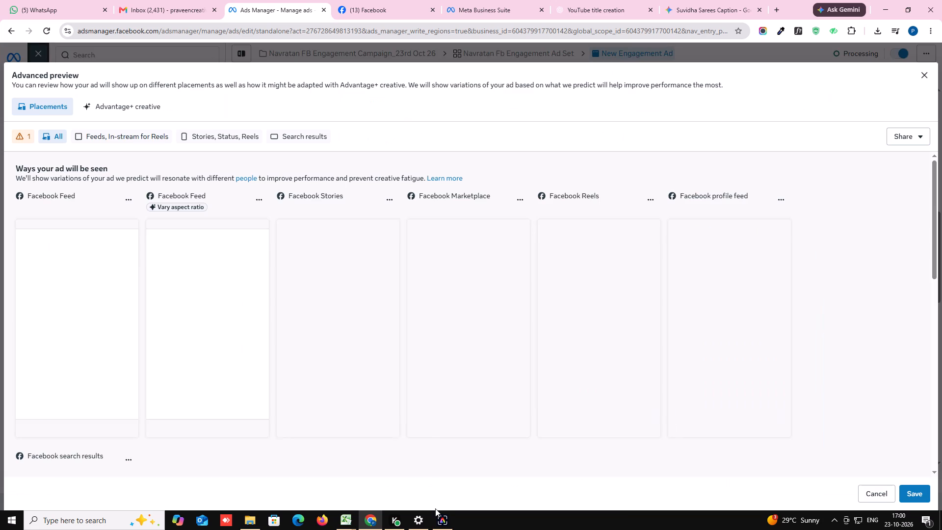
# Capture the row of Facebook placement previews, from Feed to search results, with the Snipping Tool and minimize the snip.
pyautogui.click(79, 518)
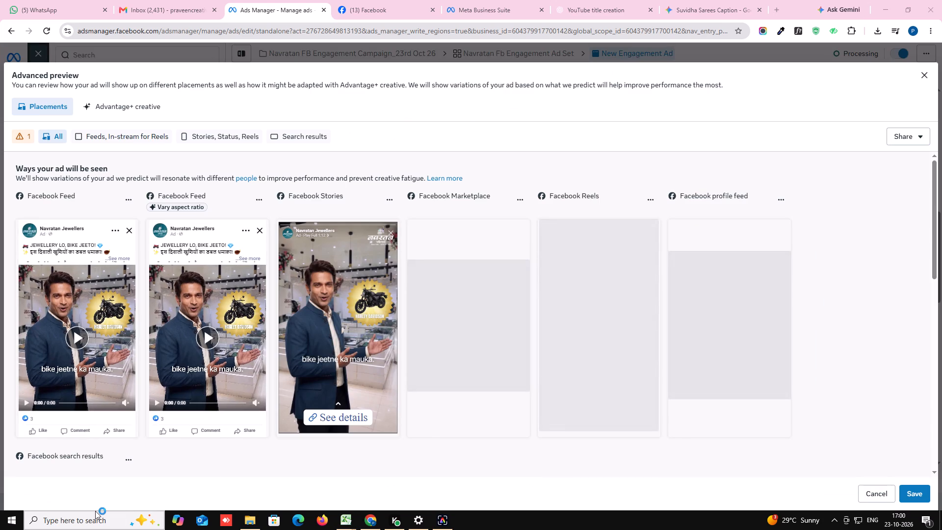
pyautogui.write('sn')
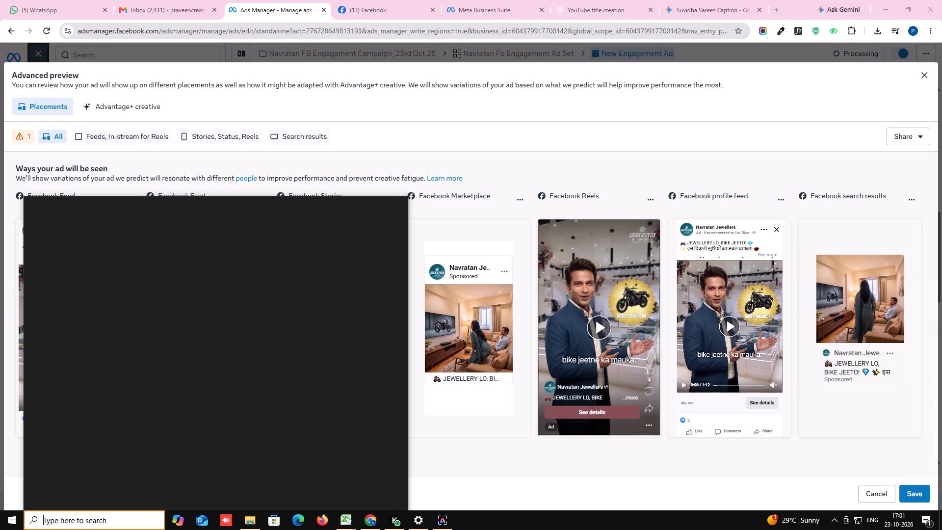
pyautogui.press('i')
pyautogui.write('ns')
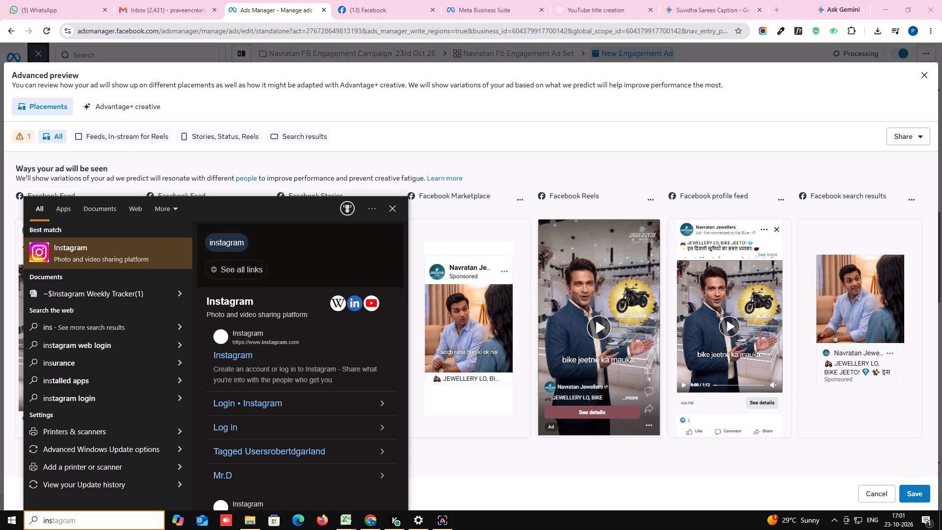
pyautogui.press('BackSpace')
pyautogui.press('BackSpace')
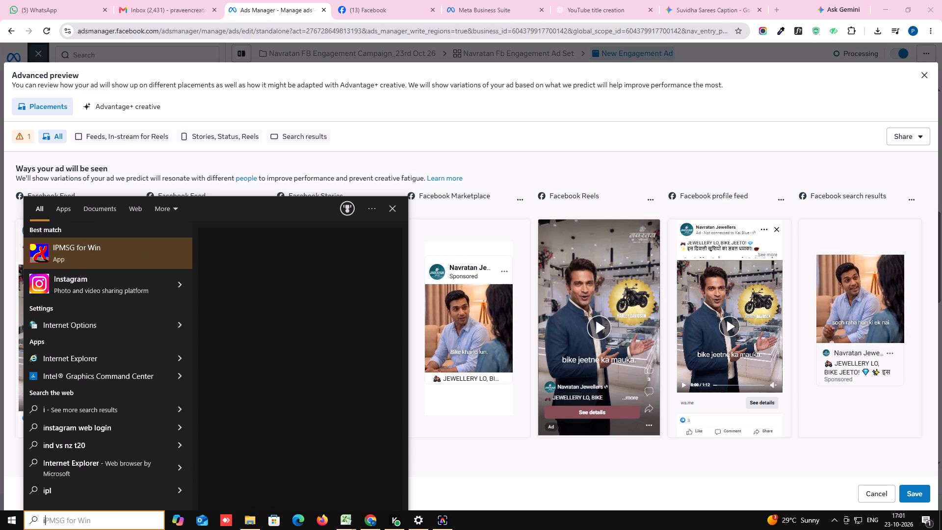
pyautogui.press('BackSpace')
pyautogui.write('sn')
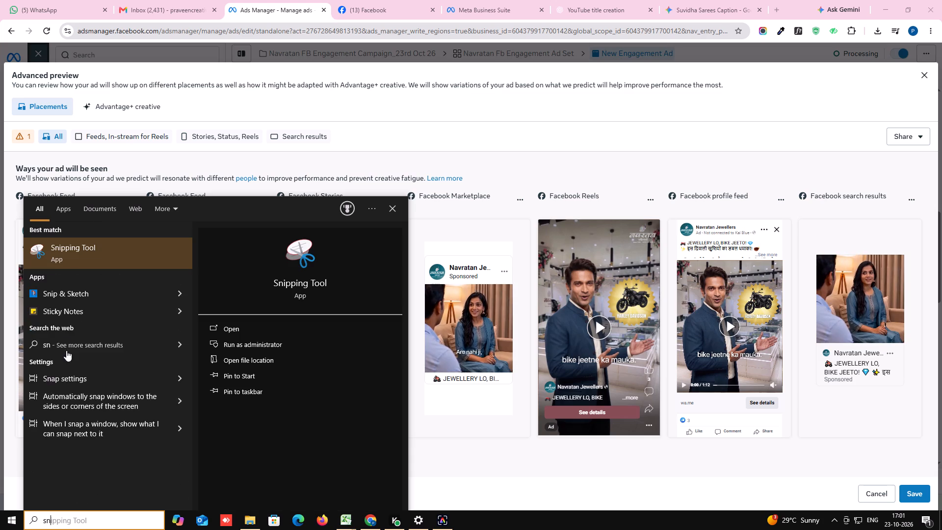
pyautogui.click(71, 257)
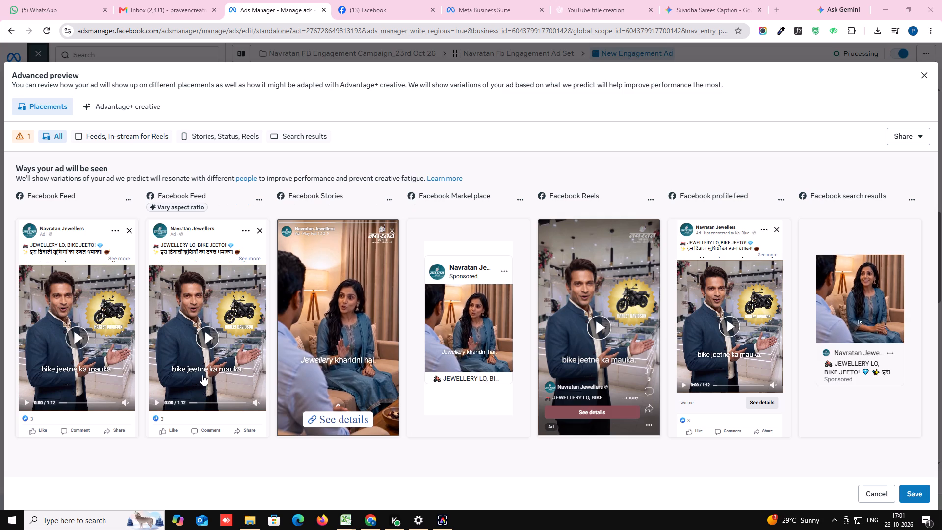
pyautogui.click(588, 474)
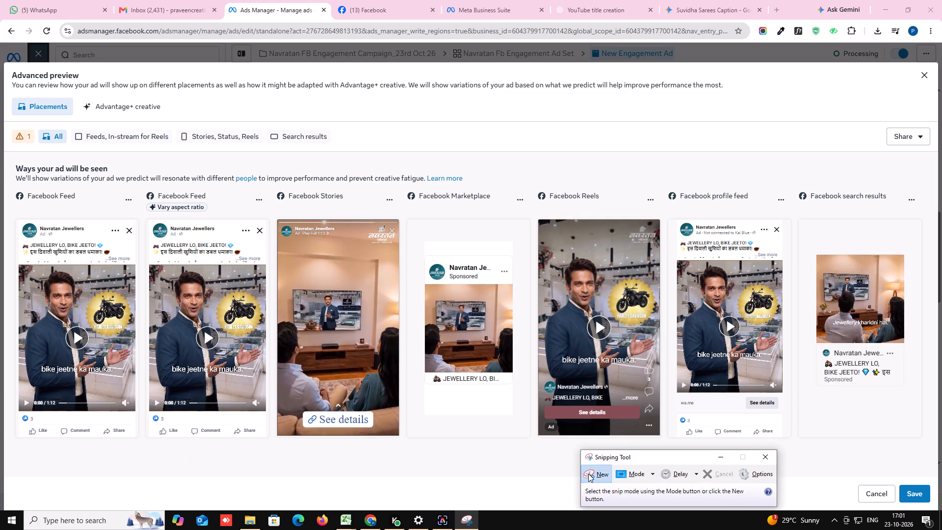
pyautogui.moveTo(10, 186); pyautogui.dragTo(920, 405)
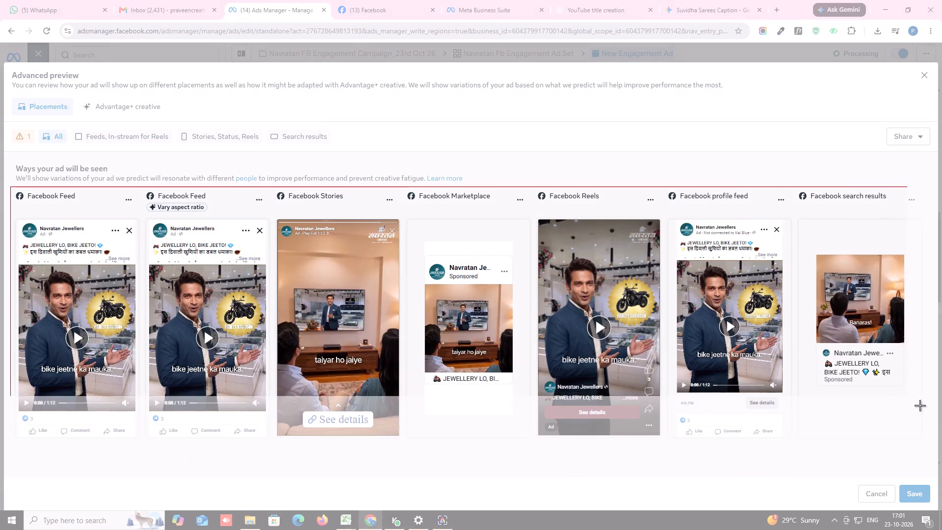
pyautogui.moveTo(920, 405); pyautogui.dragTo(936, 457)
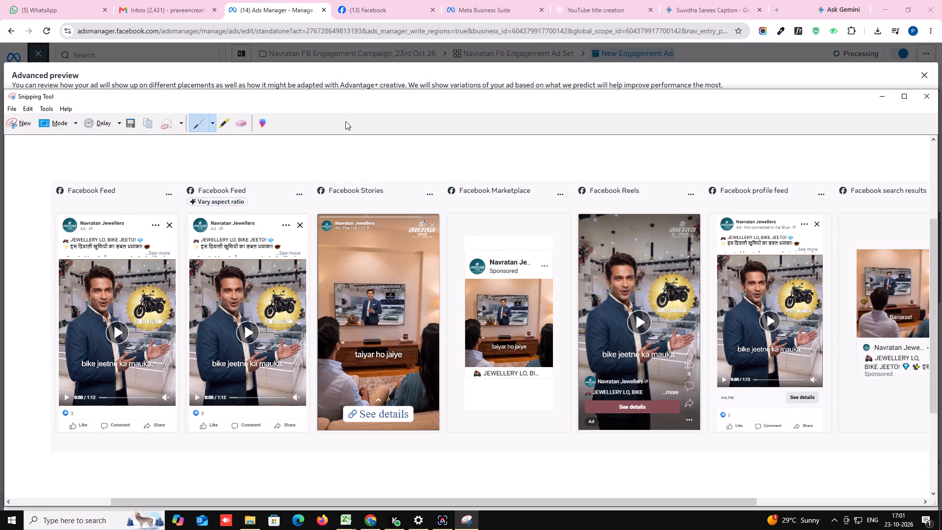
pyautogui.click(878, 98)
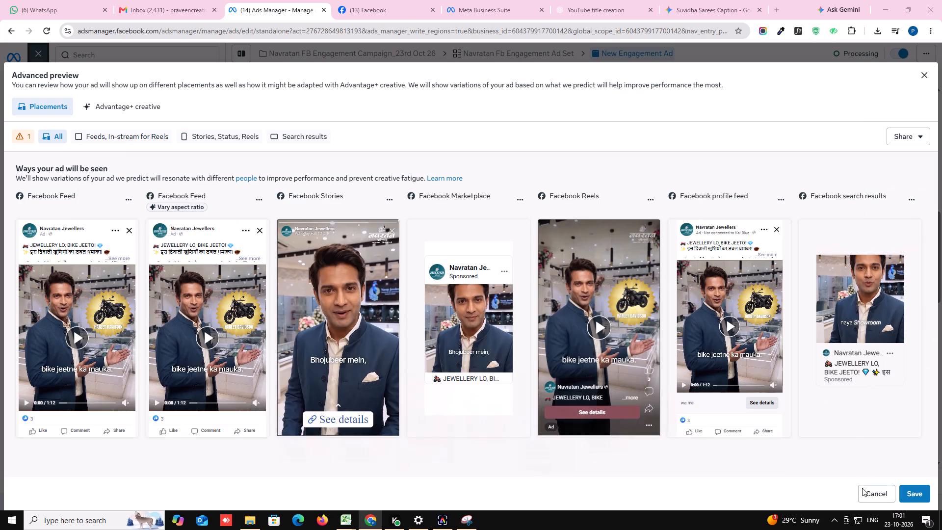
# Save the advanced preview, check the ad's text, call to action and website URL, and publish the ad's edits.
pyautogui.click(912, 500)
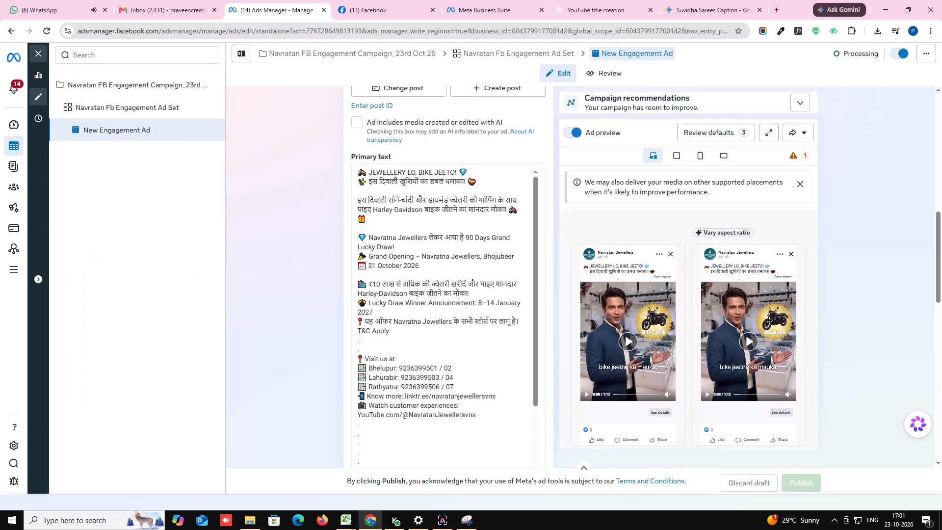
pyautogui.scroll(-5, 401, 320)
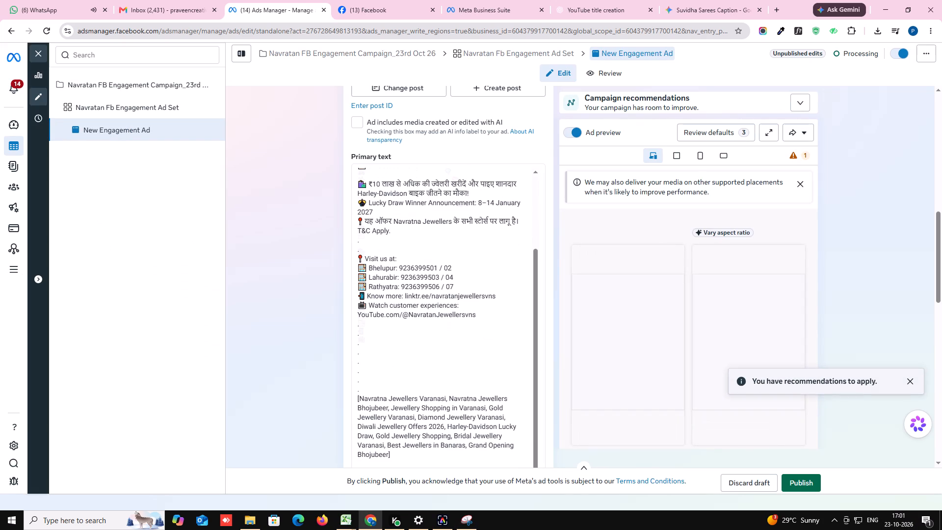
pyautogui.scroll(-5, 275, 301)
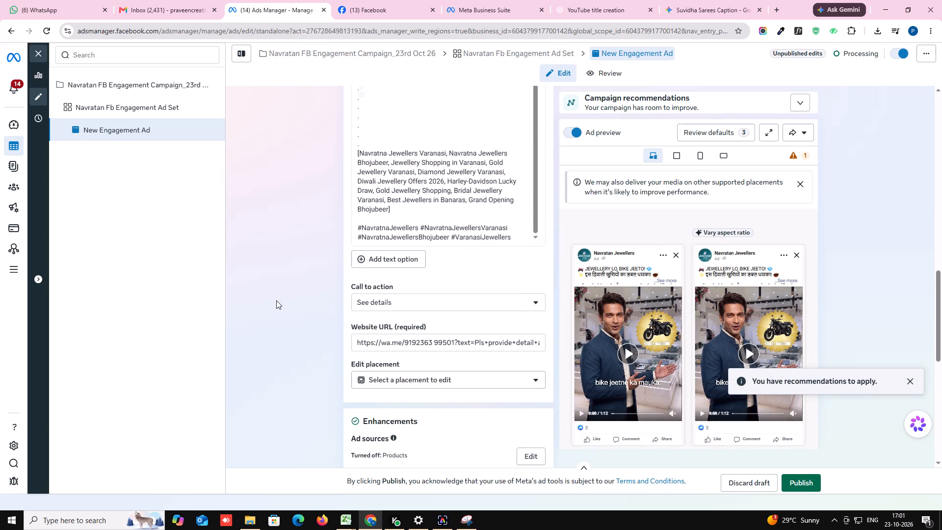
pyautogui.scroll(-1, 276, 300)
pyautogui.click(805, 480)
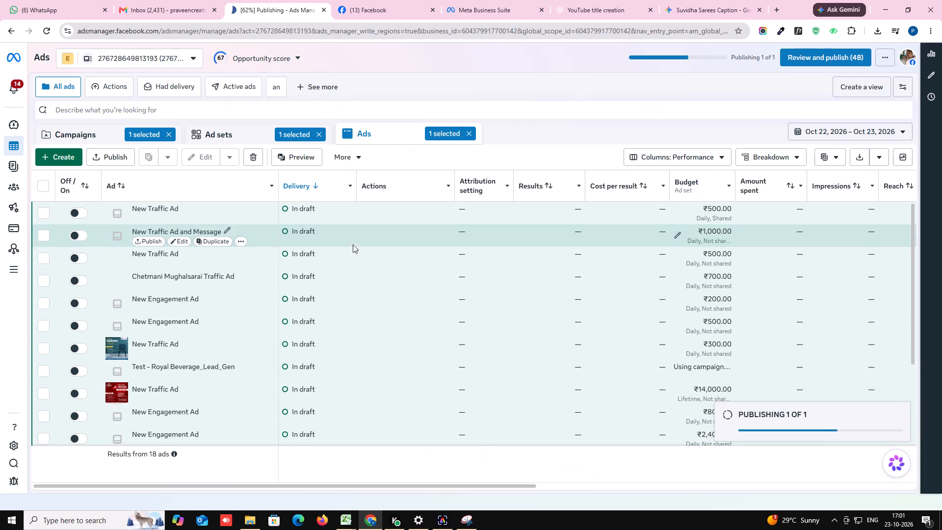
# Look through the ads list for the Navratan engagement ad that is being published.
pyautogui.scroll(-5, 356, 310)
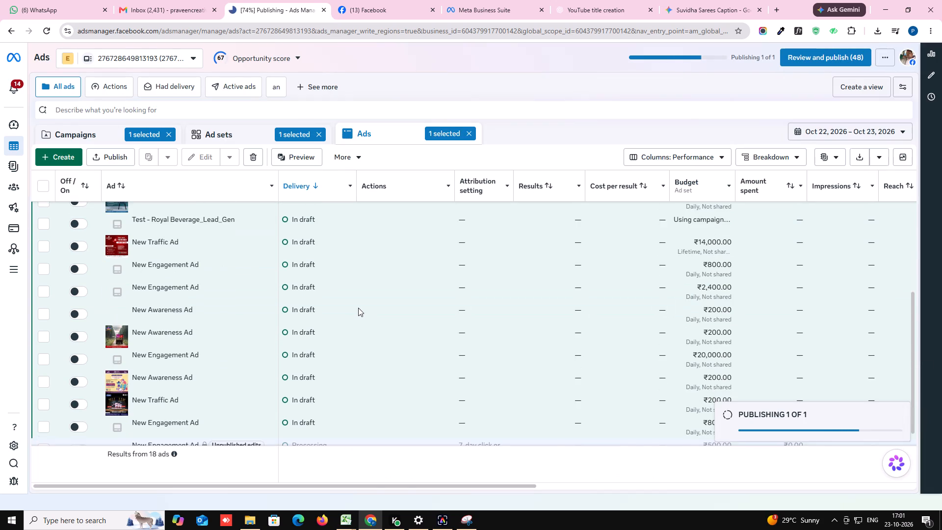
# Clear the ad, ad set and campaign selections and return to the full campaigns list.
pyautogui.scroll(-3, 358, 308)
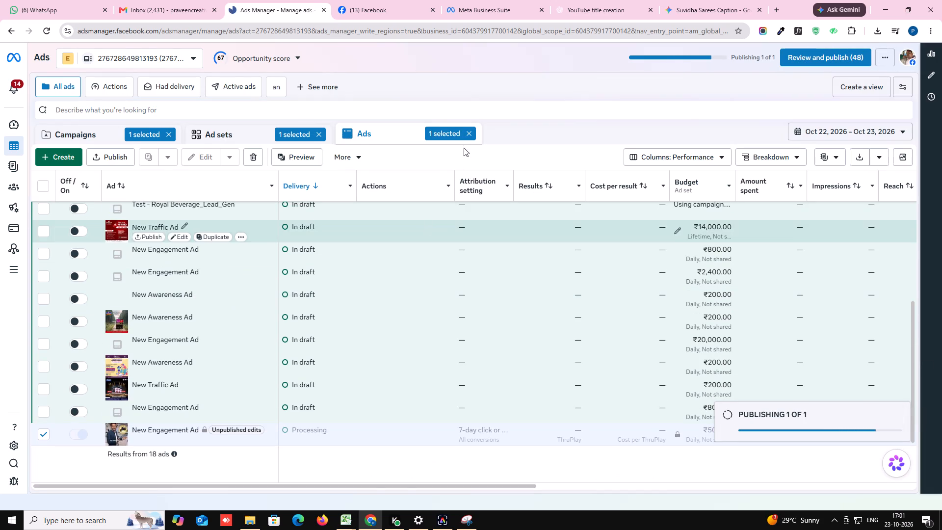
pyautogui.click(468, 133)
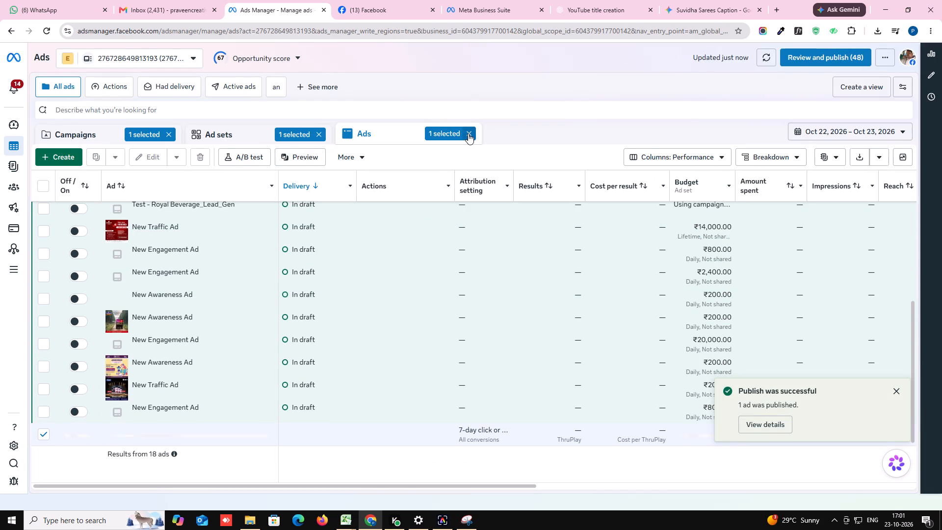
pyautogui.click(253, 132)
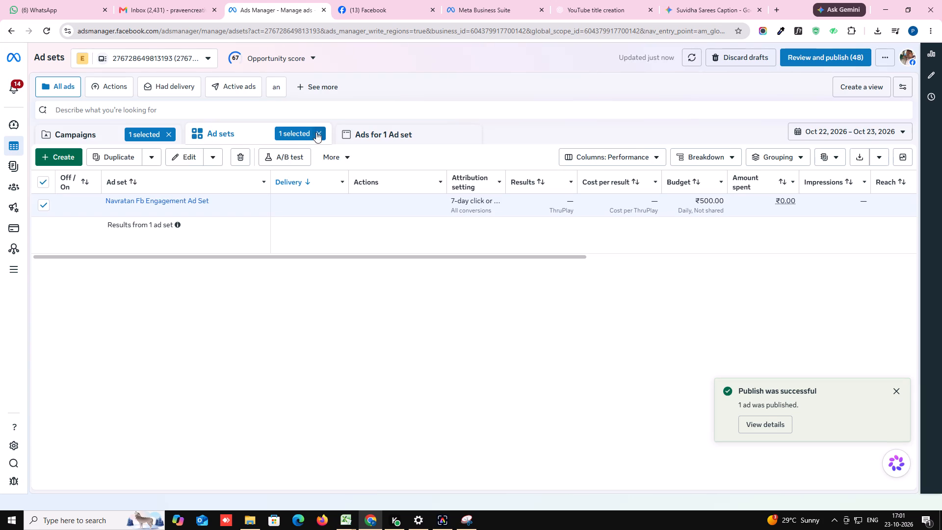
pyautogui.click(316, 132)
pyautogui.click(98, 134)
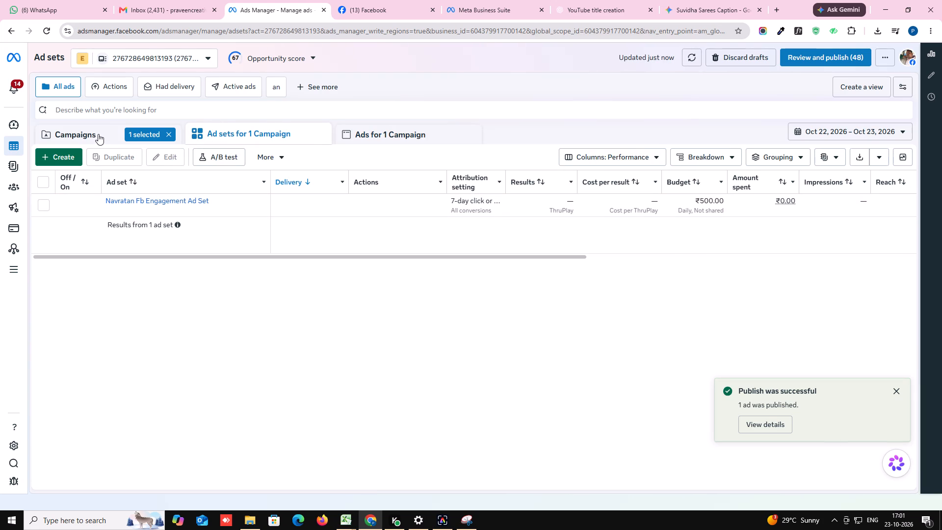
pyautogui.click(156, 132)
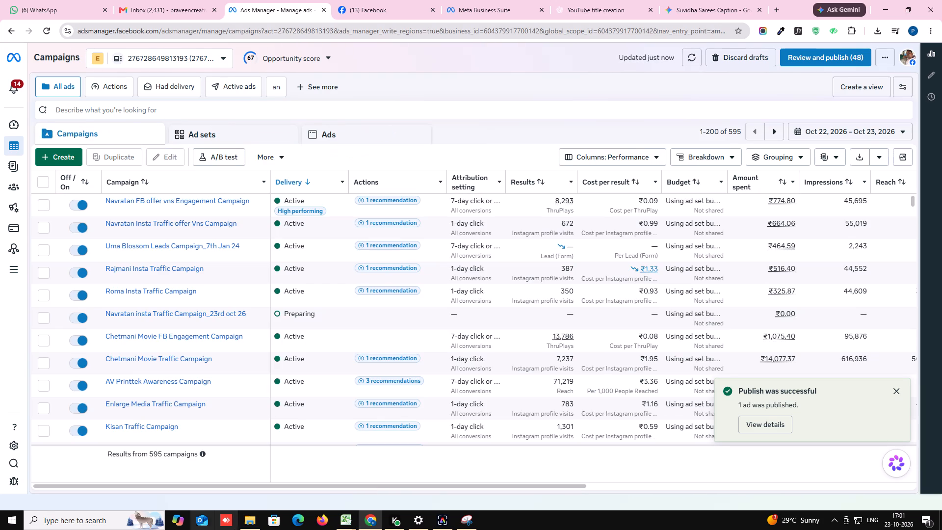
# Switch to WhatsApp.
pyautogui.click(46, 7)
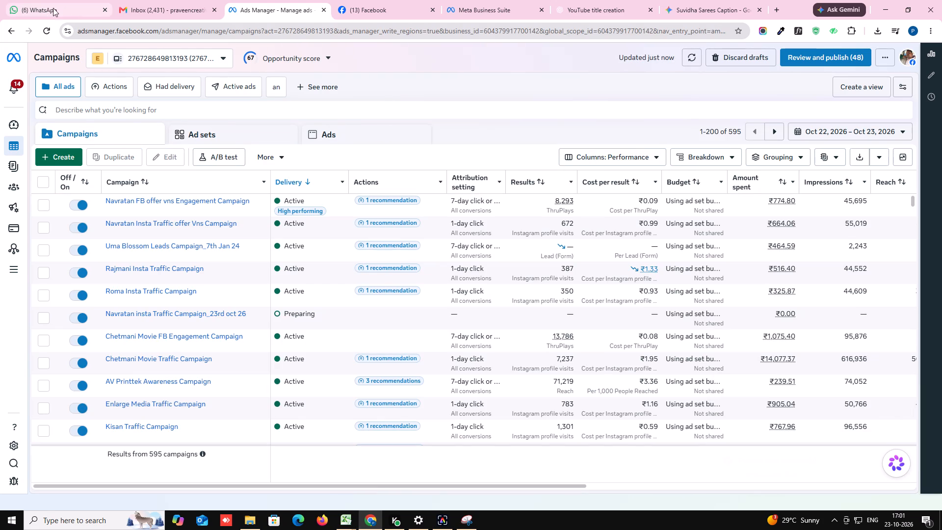